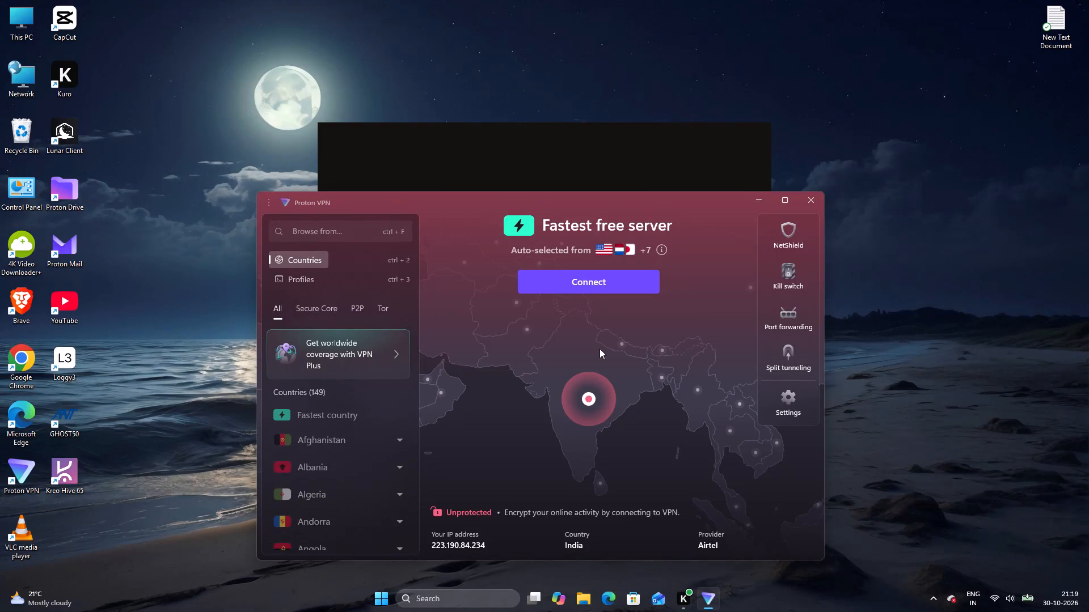
# Connect the VPN to the fastest free server.
pyautogui.click(575, 282)
pyautogui.click(615, 248)
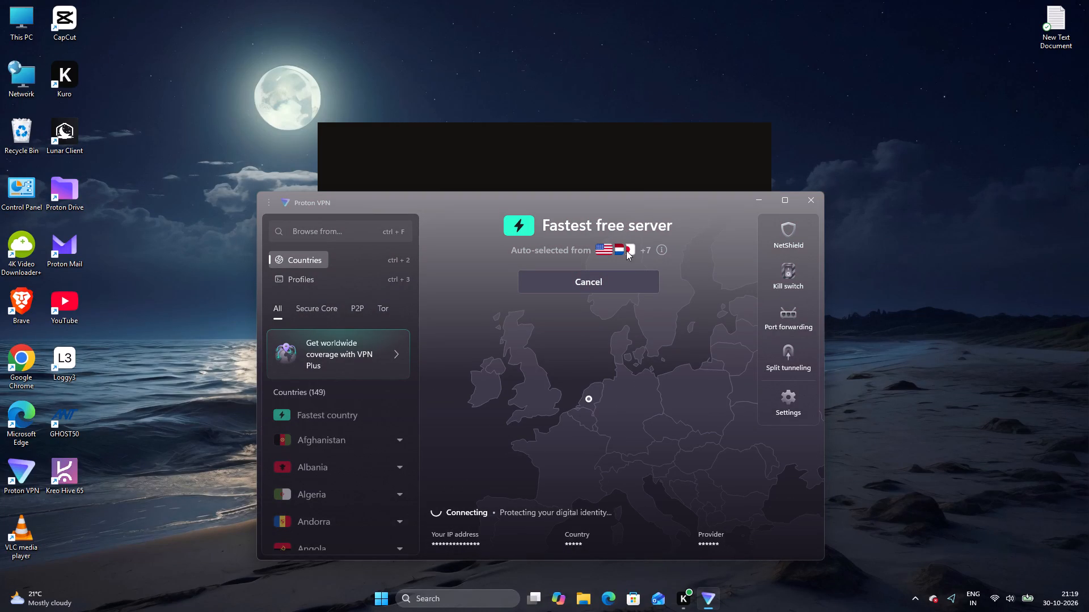
pyautogui.click(626, 250)
pyautogui.click(659, 248)
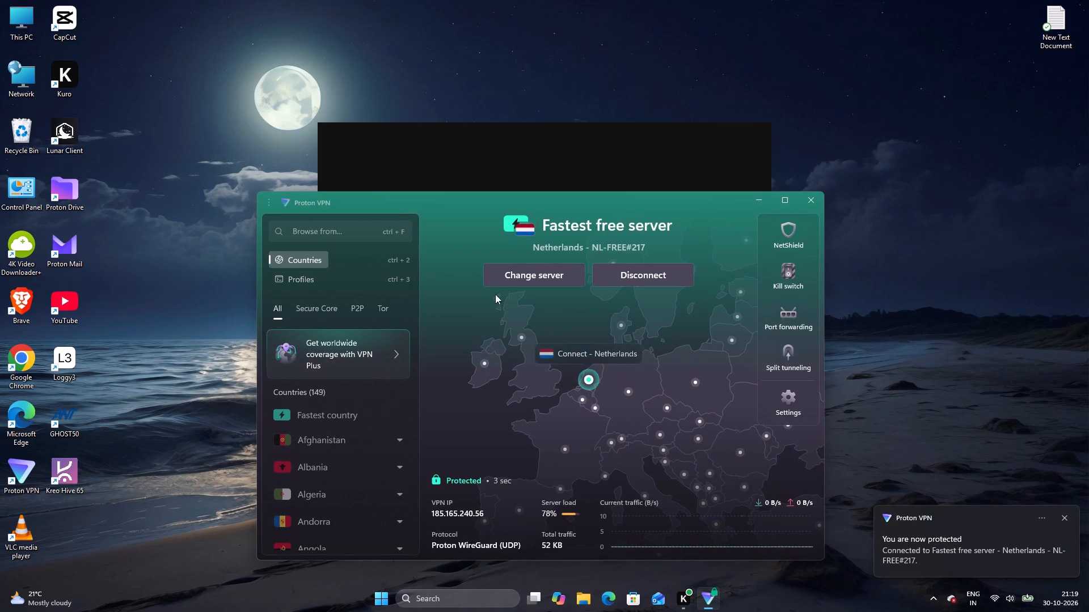
# Launch CapCut and create a new video project.
pyautogui.doubleClick(67, 8)
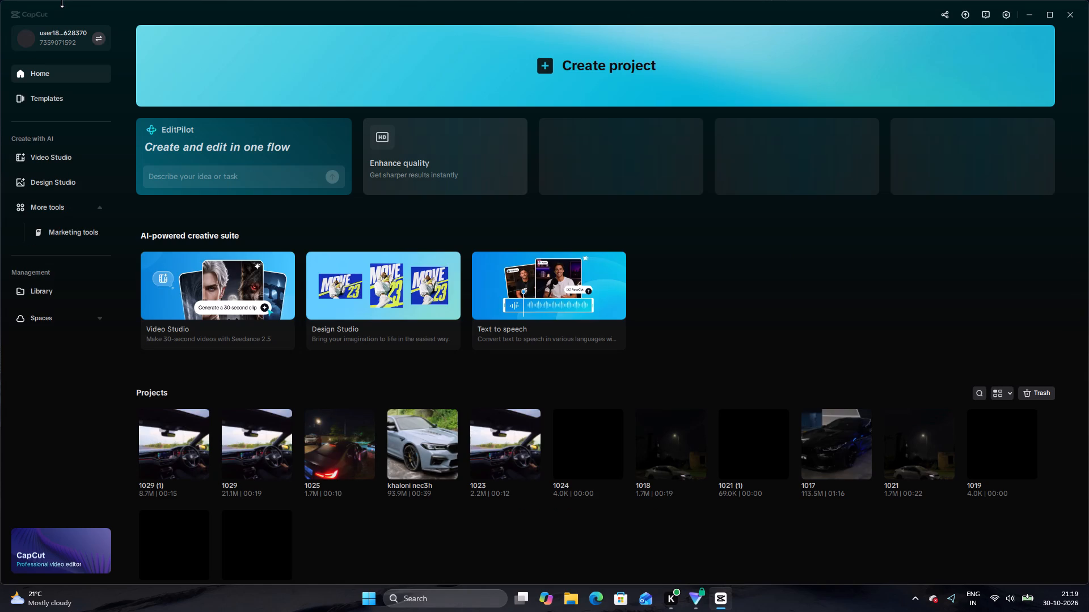
pyautogui.click(378, 81)
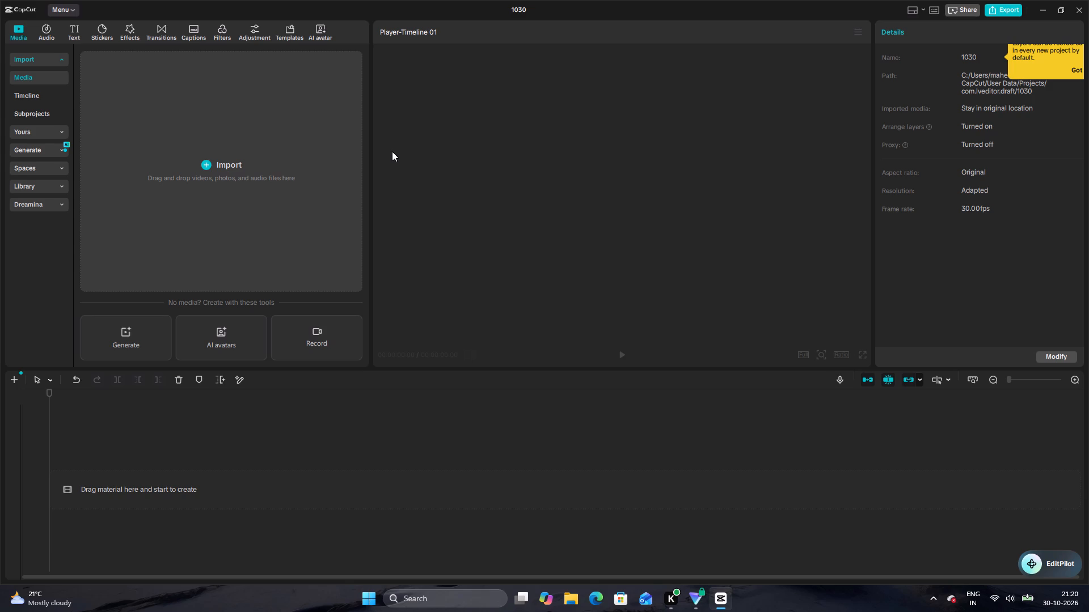
# Import the four media files dated today, two MP3 and two MP4, from the Downloads folder.
pyautogui.click(174, 233)
pyautogui.click(209, 182)
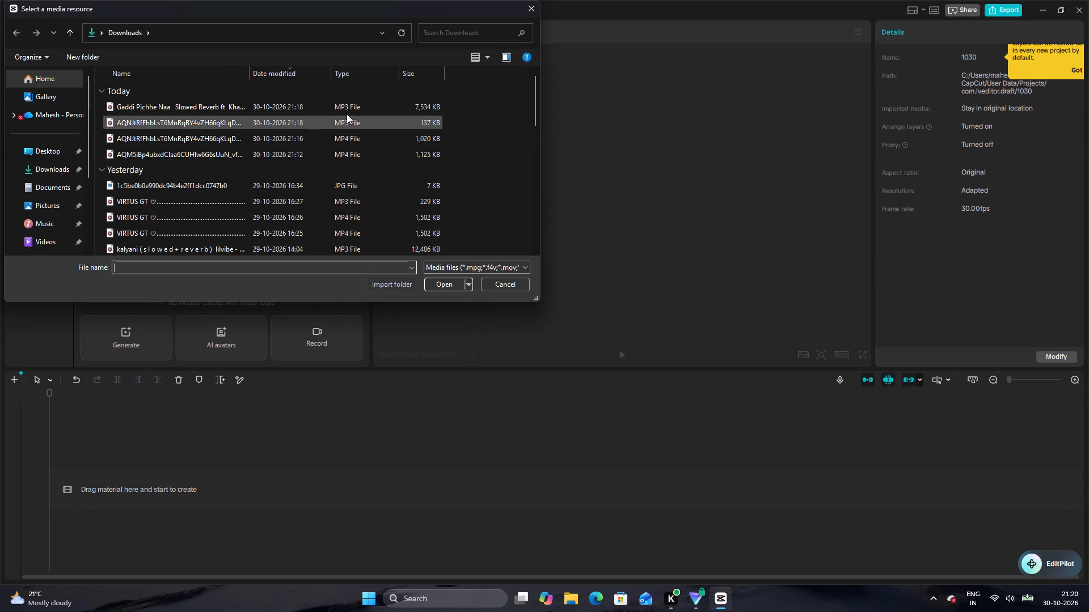
pyautogui.moveTo(458, 104); pyautogui.dragTo(404, 160)
pyautogui.click(454, 279)
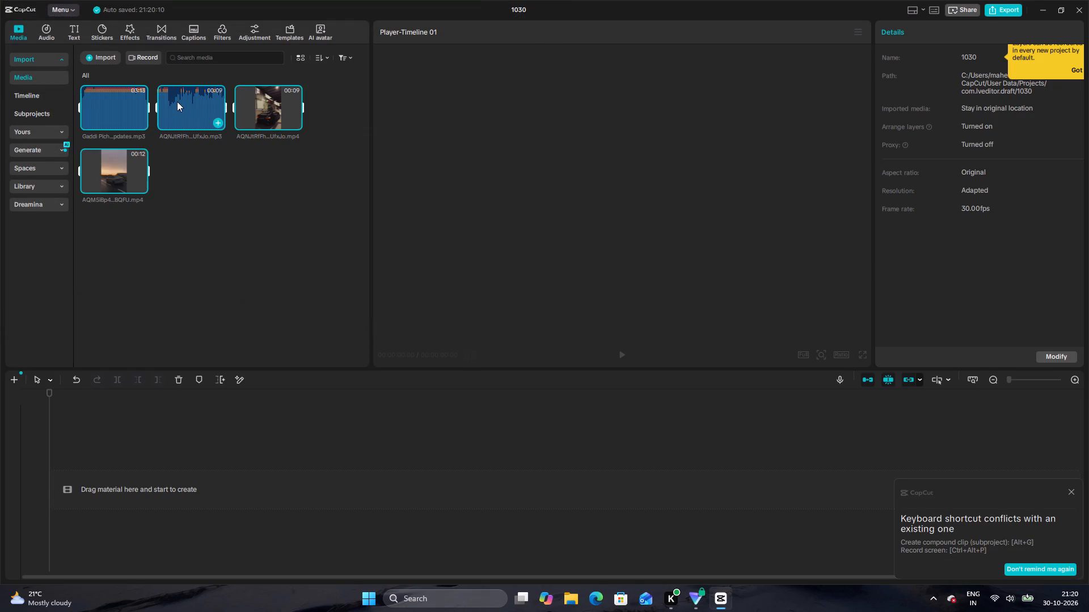
# Preview the 9-second MP3 and place it on an audio track at the start of the timeline.
pyautogui.click(177, 101)
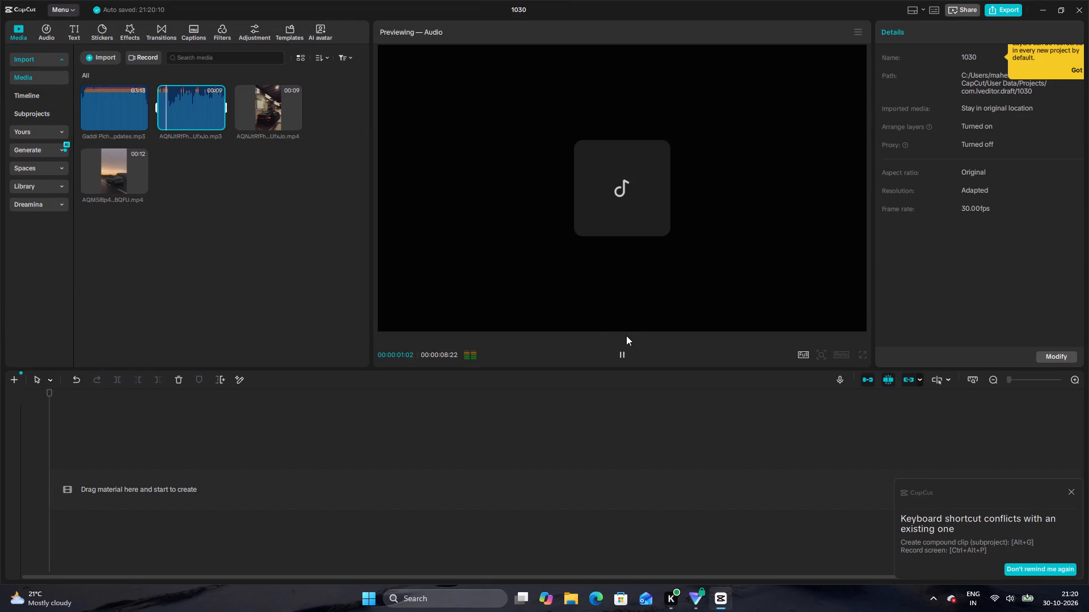
pyautogui.moveTo(185, 112); pyautogui.dragTo(129, 527)
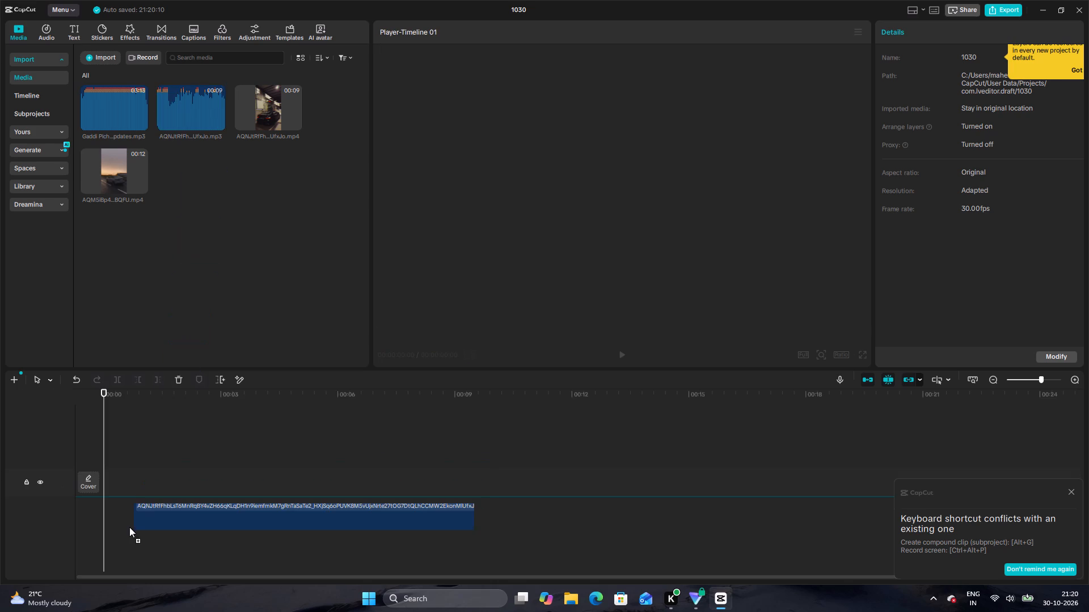
pyautogui.moveTo(129, 527); pyautogui.dragTo(122, 523)
# Add the Gaddi Pichhe Naa song on its own audio track above the short audio, starting at 00:00.
pyautogui.moveTo(109, 122); pyautogui.dragTo(120, 552)
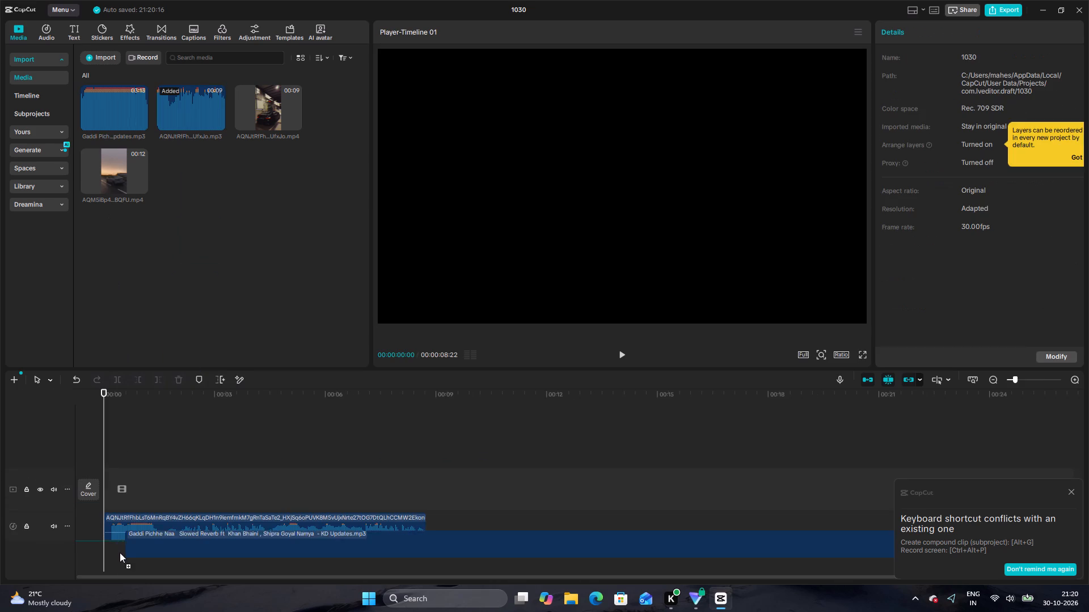
pyautogui.moveTo(120, 552); pyautogui.dragTo(104, 509)
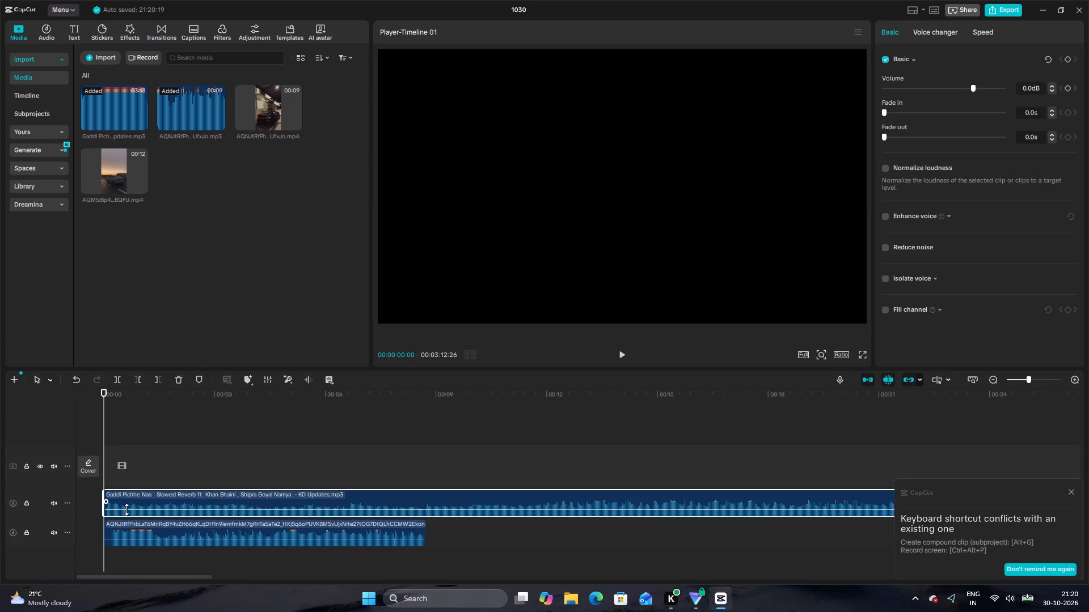
# Listen to the Gaddi Pichhe Naa song at several points within its first minute to find the passage to use.
pyautogui.doubleClick(255, 440)
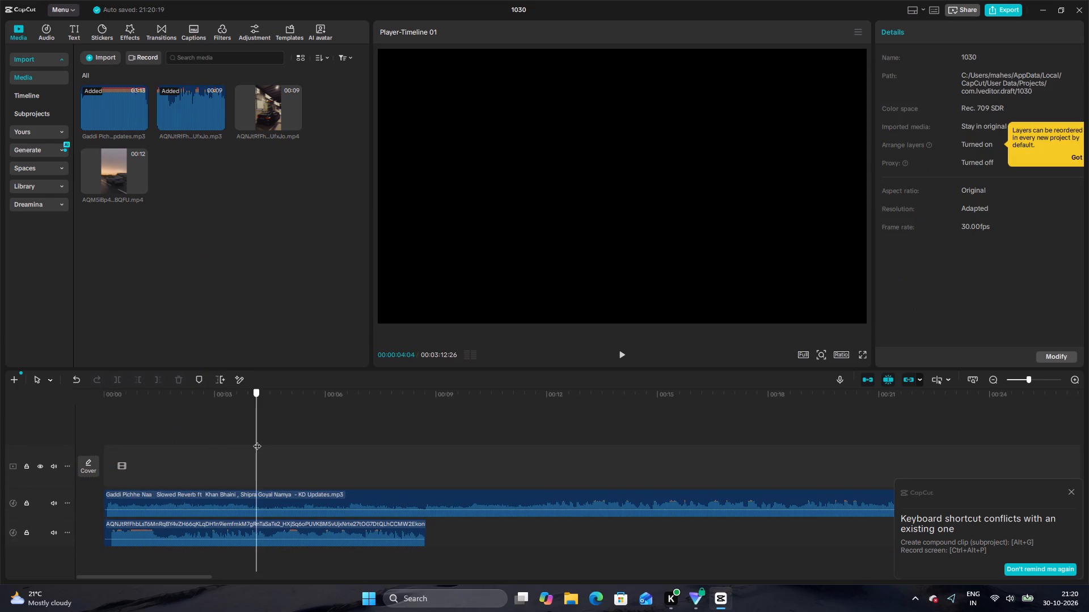
pyautogui.press('space')
pyautogui.moveTo(740, 453); pyautogui.dragTo(756, 456)
pyautogui.moveTo(812, 457); pyautogui.dragTo(818, 457)
pyautogui.doubleClick(828, 457)
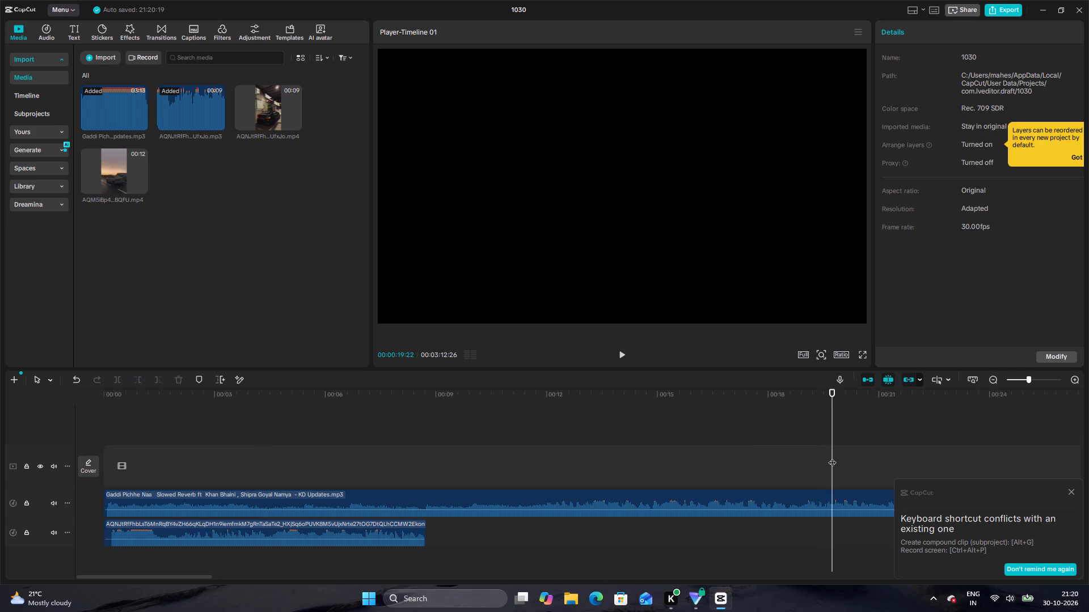
pyautogui.keyDown('ctrl'); pyautogui.scroll(-20, 832, 457); pyautogui.keyUp('ctrl')
pyautogui.keyDown('ctrl'); pyautogui.scroll(-13, 832, 457); pyautogui.keyUp('ctrl')
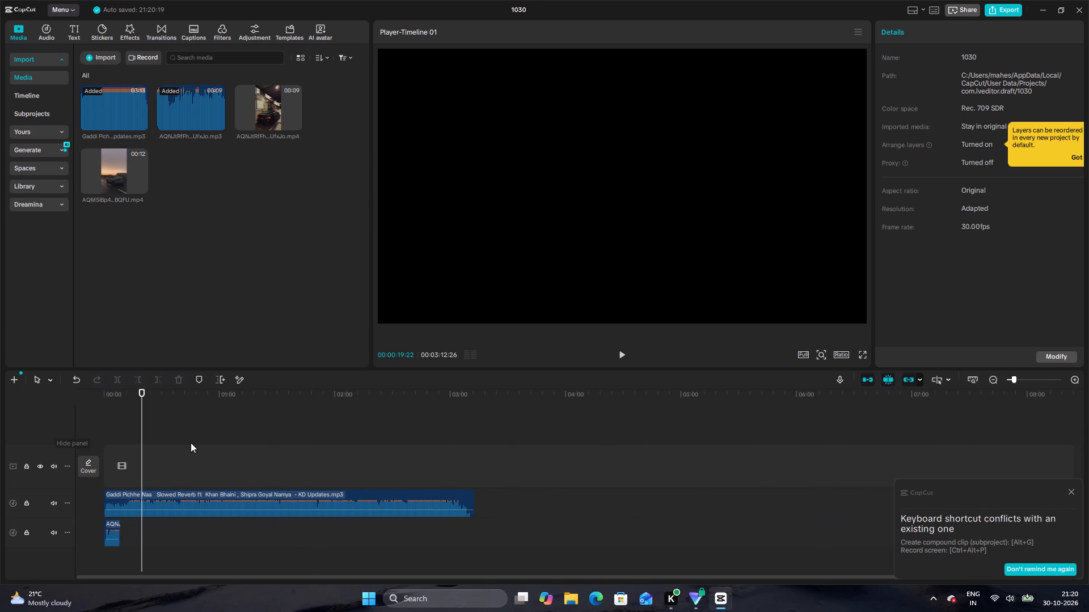
pyautogui.click(191, 443)
pyautogui.press('space')
pyautogui.click(205, 443)
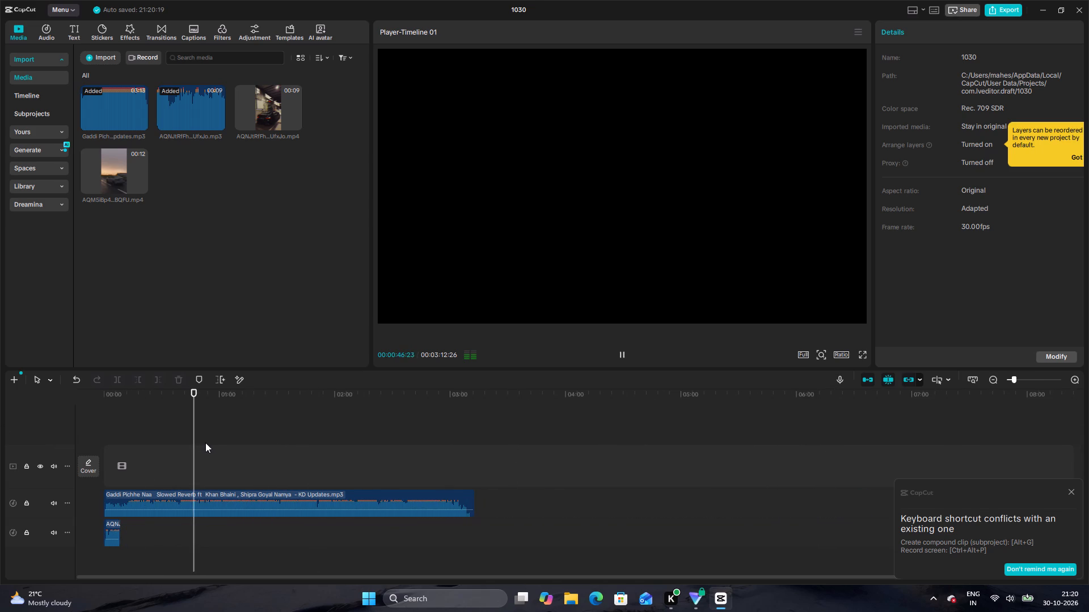
pyautogui.press('space')
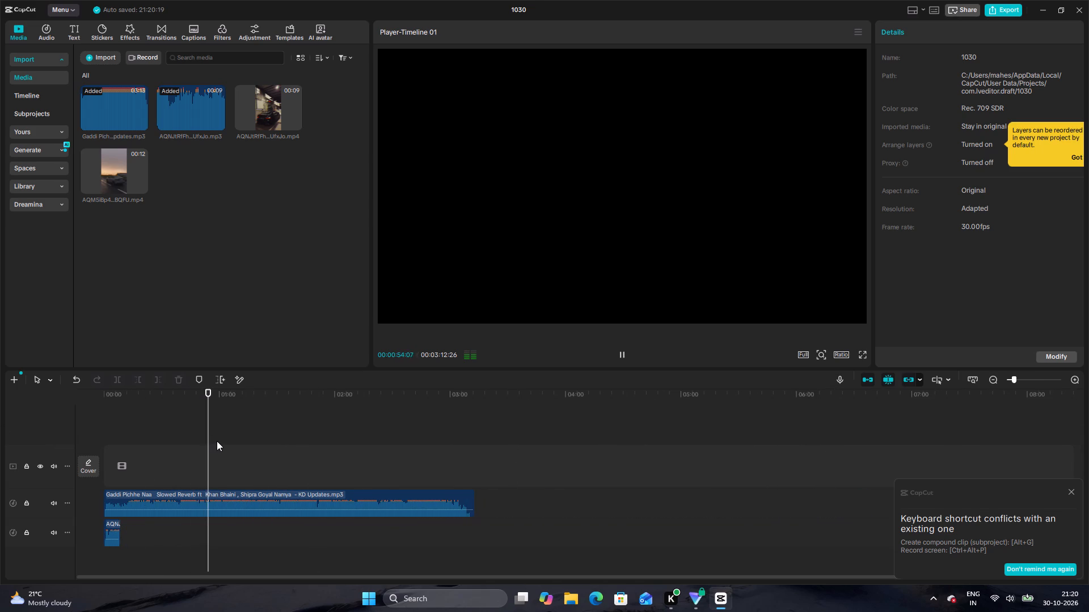
pyautogui.click(217, 441)
pyautogui.press('space')
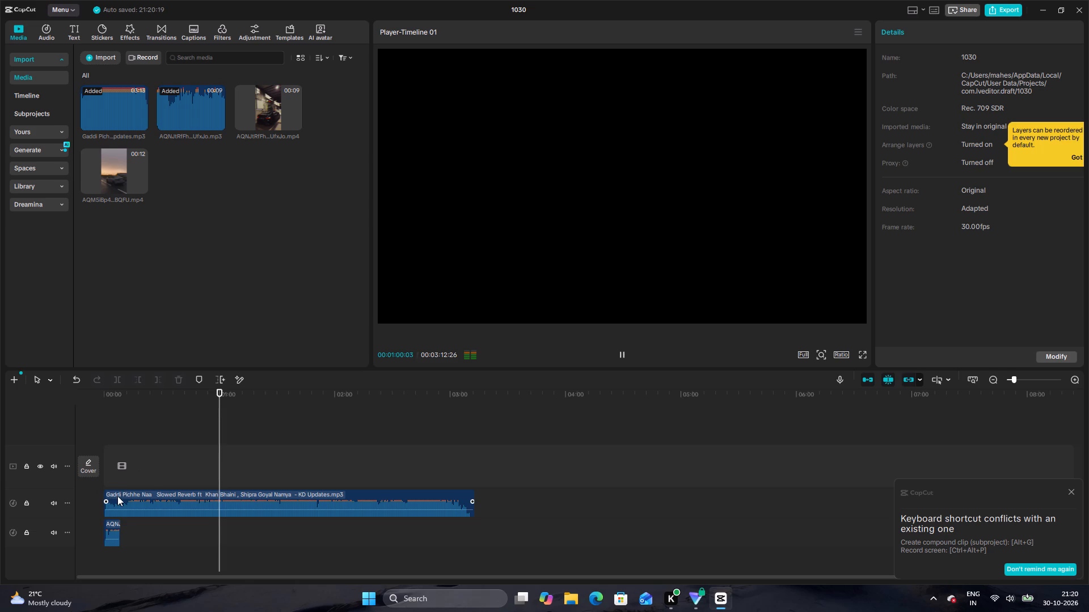
# Trim the song's beginning up to about 01:01 and move the clip earlier, starting where the short audio ends.
pyautogui.click(145, 500)
pyautogui.moveTo(105, 509); pyautogui.dragTo(159, 515)
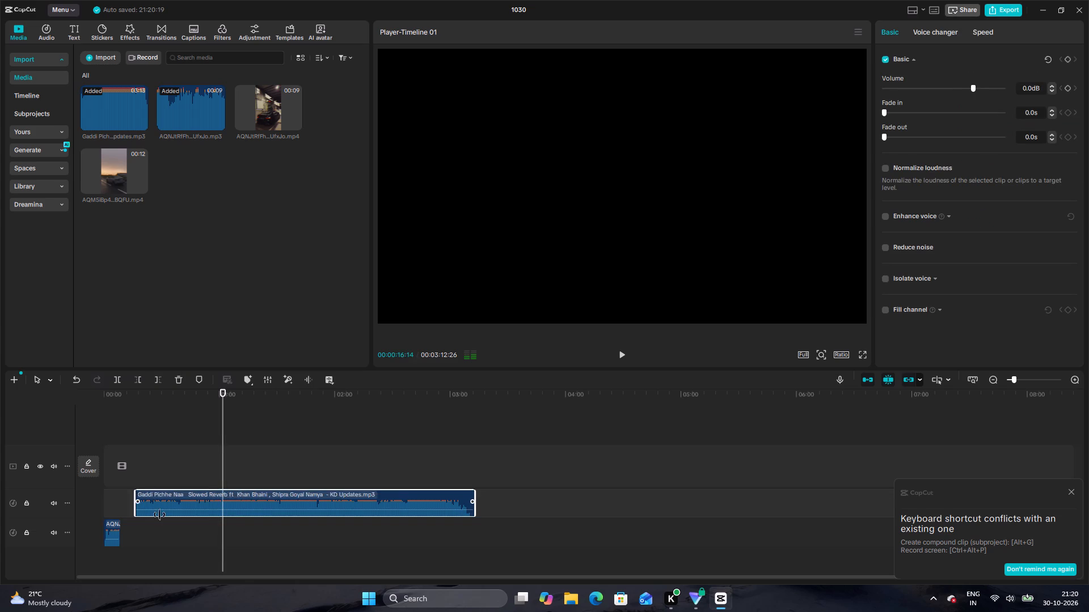
pyautogui.moveTo(159, 515); pyautogui.dragTo(225, 515)
pyautogui.moveTo(239, 495); pyautogui.dragTo(137, 494)
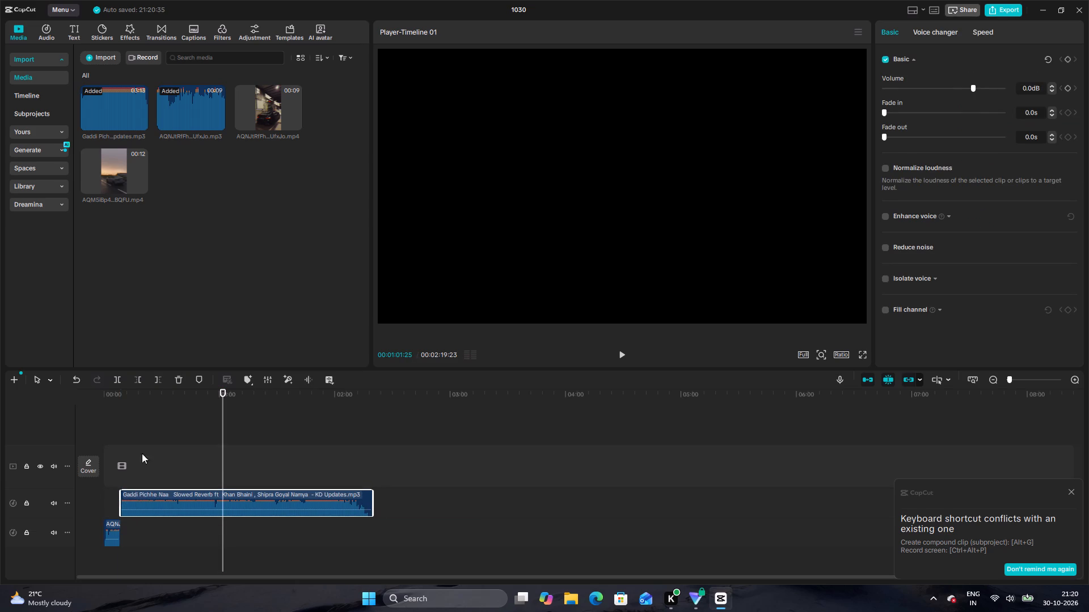
# Play the song's opening and trim its beginning further, to about 00:21 on the timeline.
pyautogui.doubleClick(142, 447)
pyautogui.press('space')
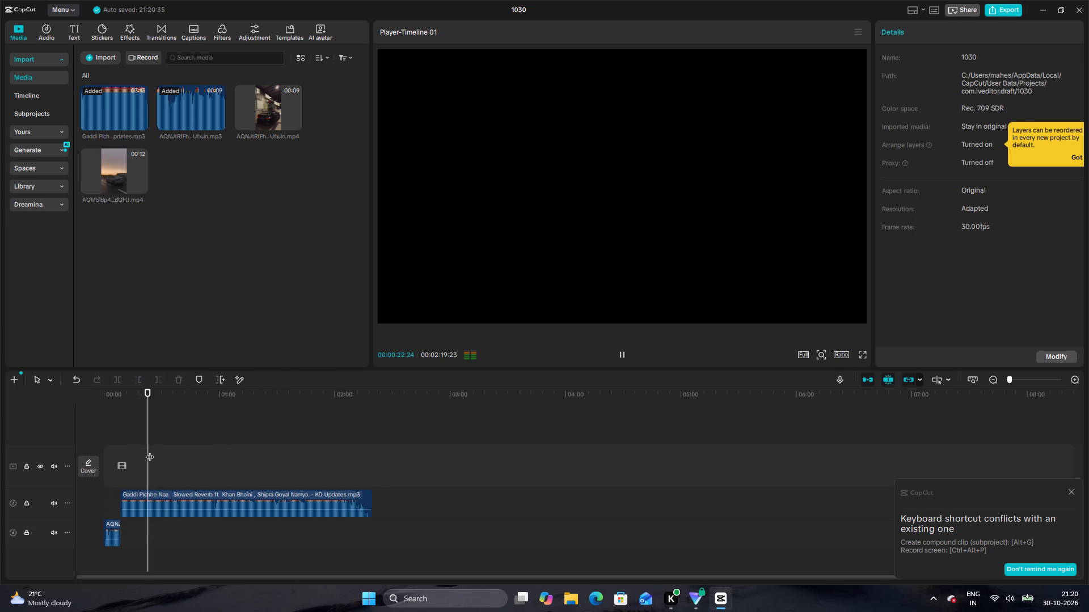
pyautogui.press('space')
pyautogui.click(136, 499)
pyautogui.moveTo(120, 513); pyautogui.dragTo(147, 519)
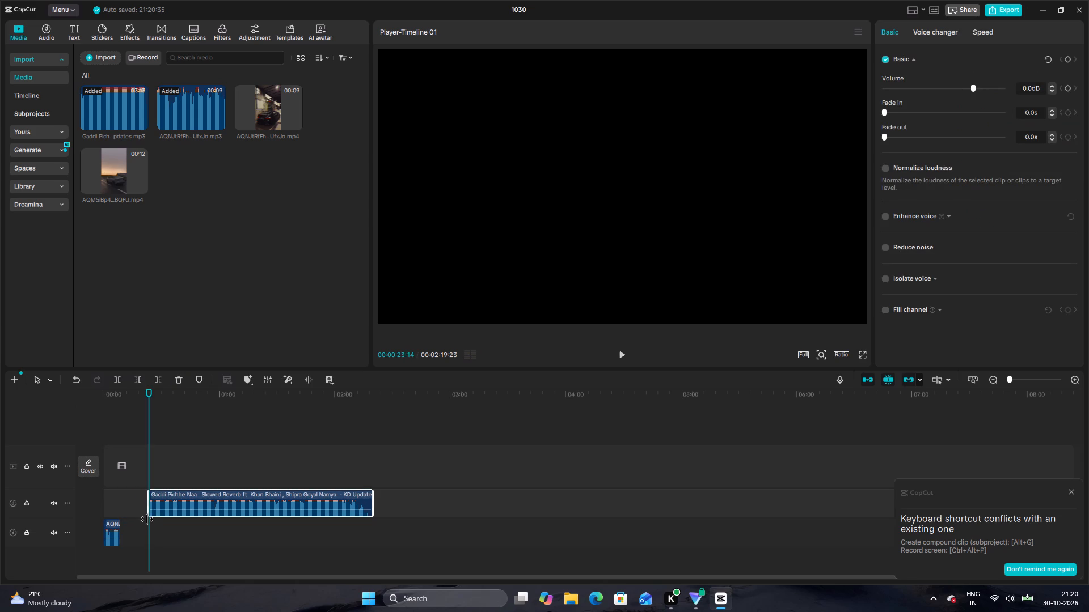
pyautogui.moveTo(147, 519); pyautogui.dragTo(146, 517)
# Check the song's trimmed opening by playing it and move the clip to the very start of the timeline.
pyautogui.moveTo(149, 459); pyautogui.dragTo(123, 459)
pyautogui.press('space')
pyautogui.moveTo(126, 458); pyautogui.dragTo(138, 461)
pyautogui.doubleClick(148, 457)
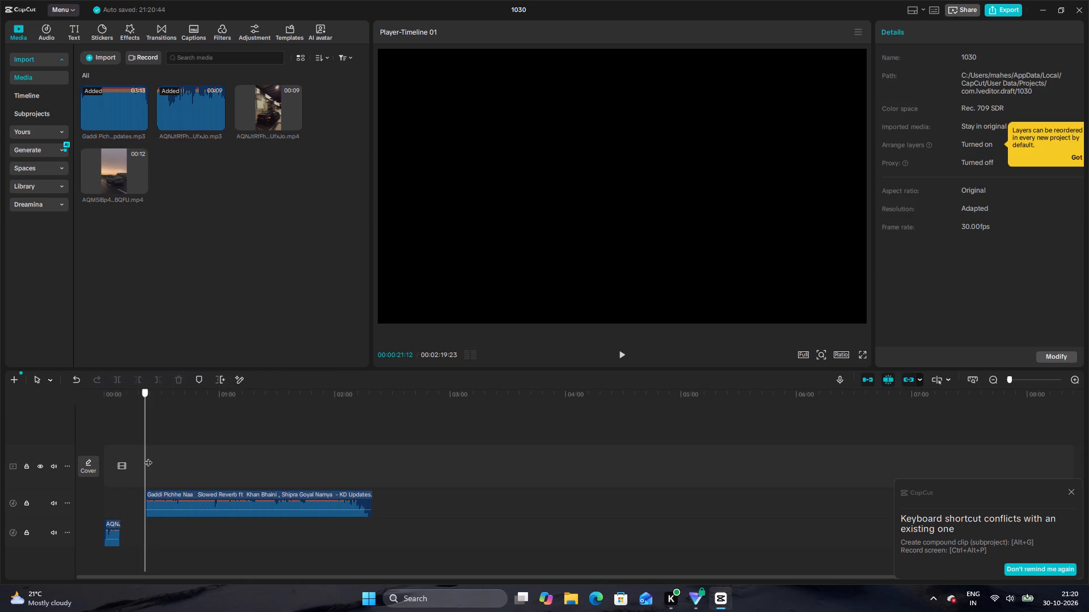
pyautogui.press('space')
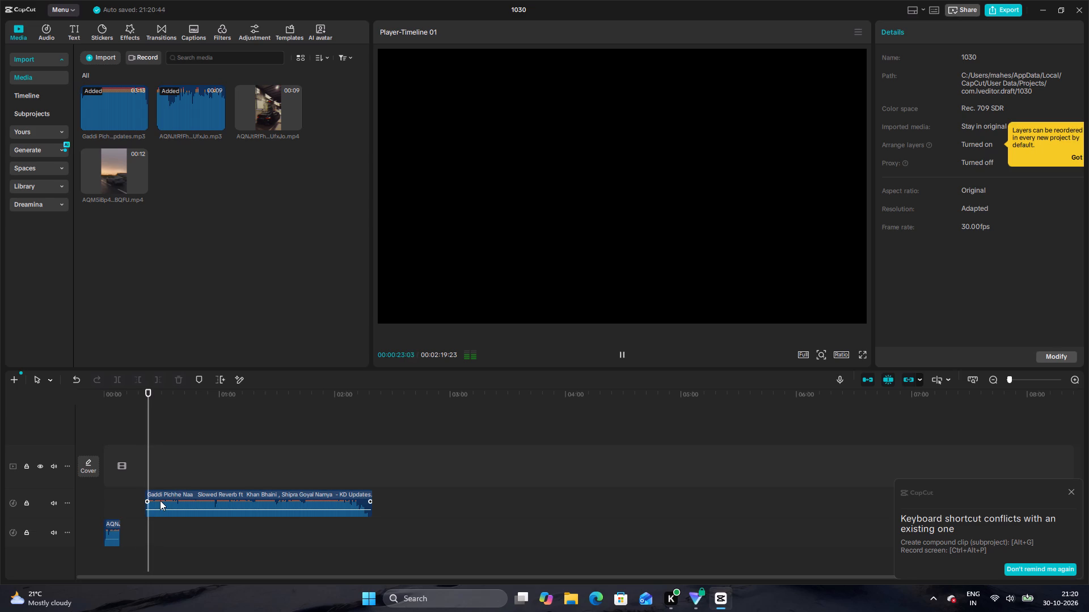
pyautogui.press('space')
pyautogui.moveTo(185, 498); pyautogui.dragTo(152, 498)
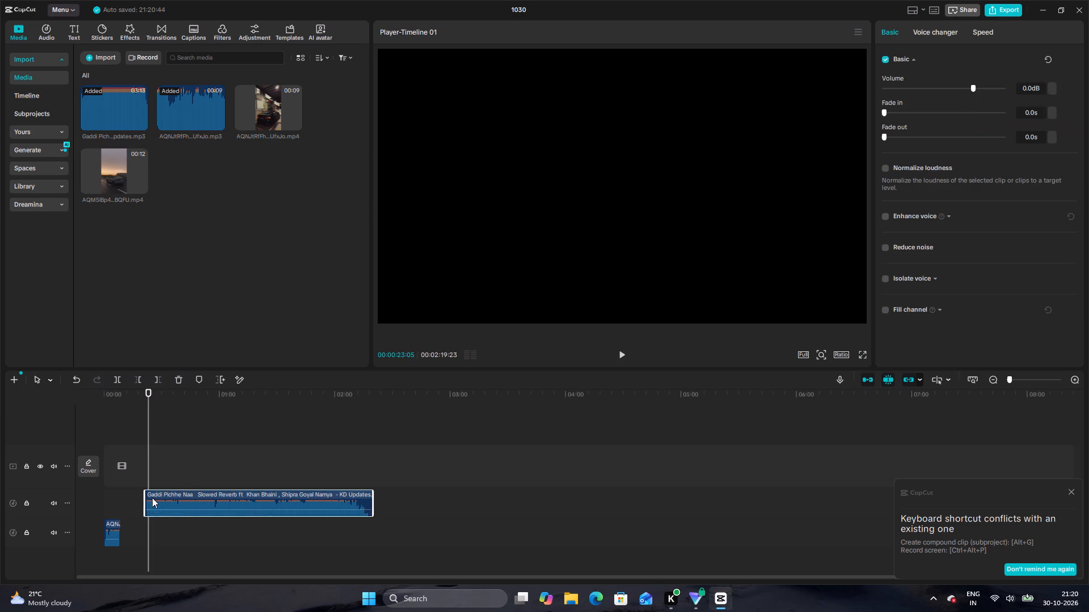
pyautogui.moveTo(152, 498); pyautogui.dragTo(123, 498)
# Play the song and the short audio together from 00:00 to check how they line up.
pyautogui.click(123, 433)
pyautogui.moveTo(122, 433); pyautogui.dragTo(86, 430)
pyautogui.keyDown('ctrl'); pyautogui.scroll(15, 116, 441); pyautogui.keyUp('ctrl')
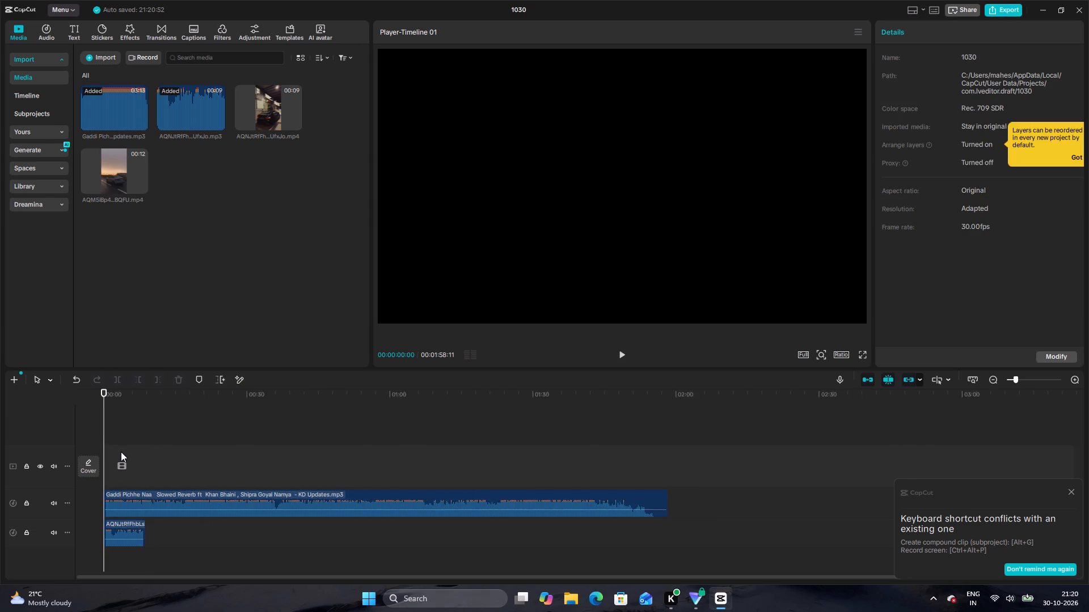
pyautogui.keyDown('ctrl'); pyautogui.scroll(5, 121, 452); pyautogui.keyUp('ctrl')
pyautogui.click(374, 495)
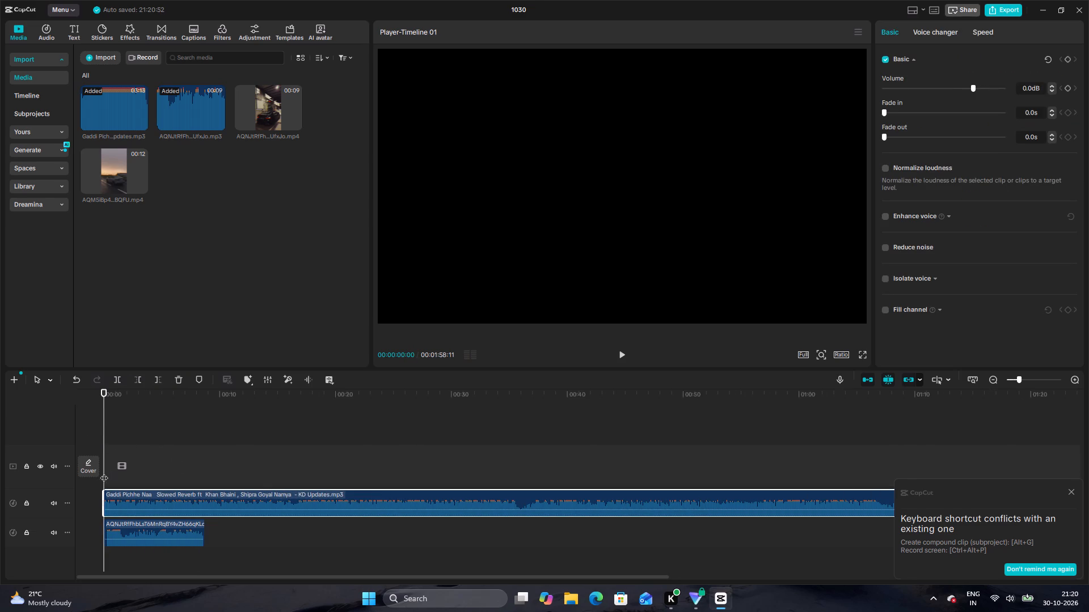
pyautogui.press('space')
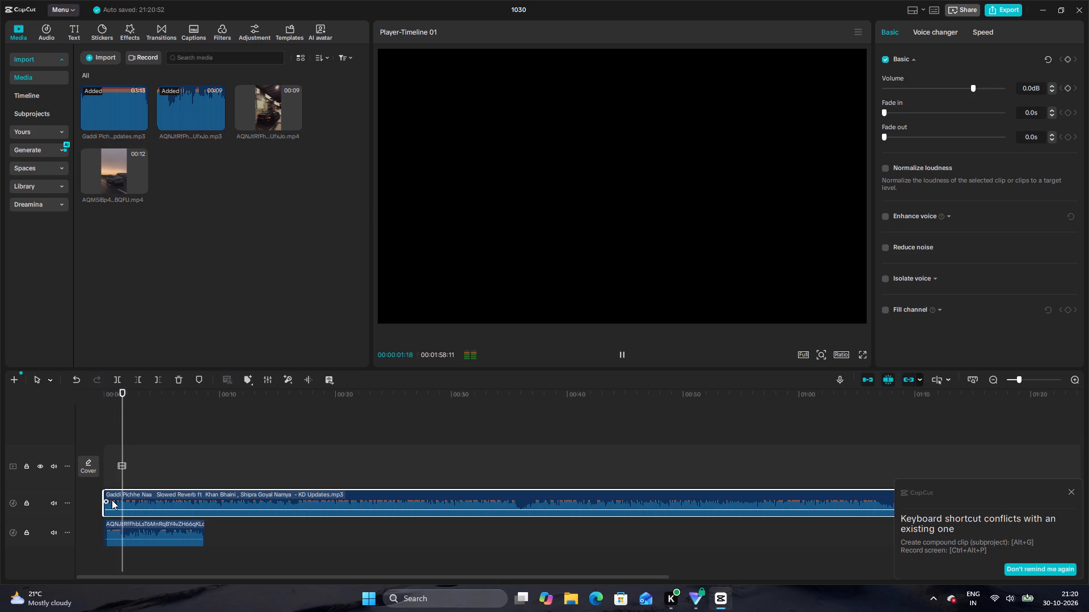
pyautogui.press('space')
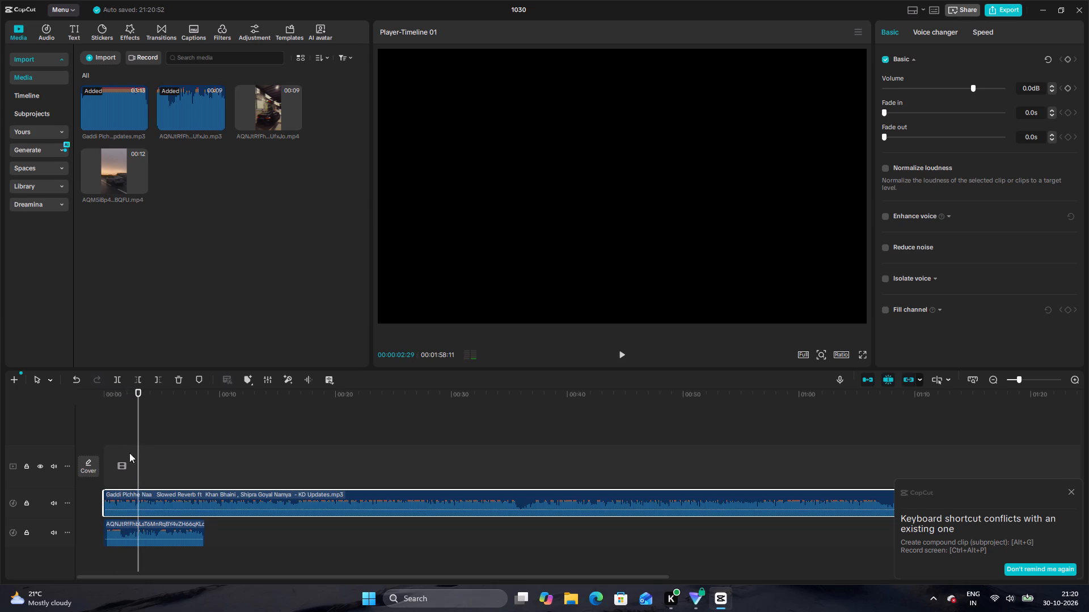
pyautogui.click(129, 431)
pyautogui.moveTo(129, 431); pyautogui.dragTo(104, 427)
pyautogui.press('space')
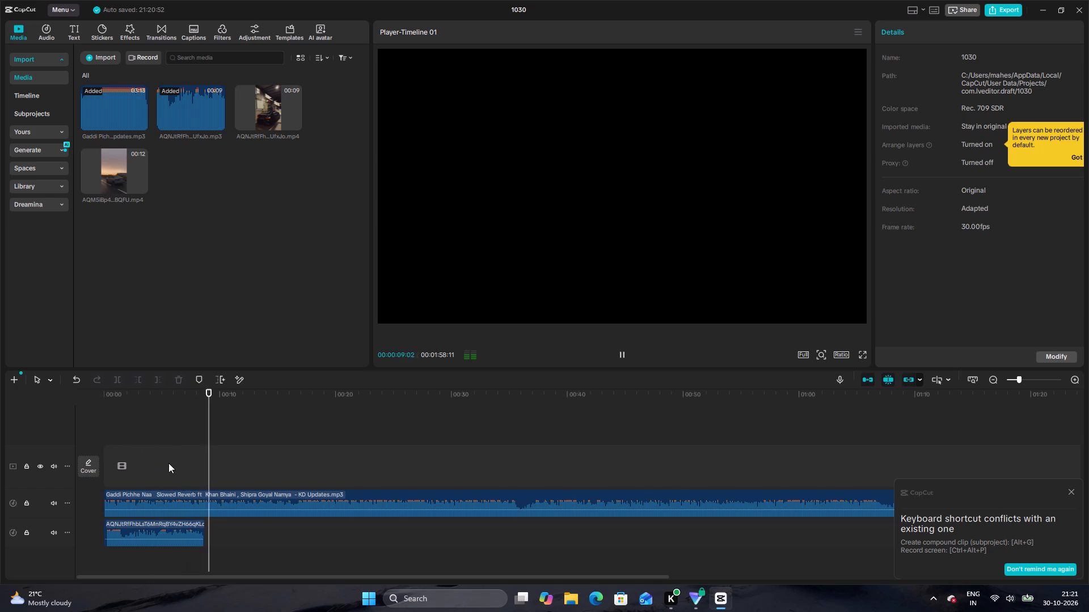
pyautogui.moveTo(310, 575); pyautogui.dragTo(505, 581)
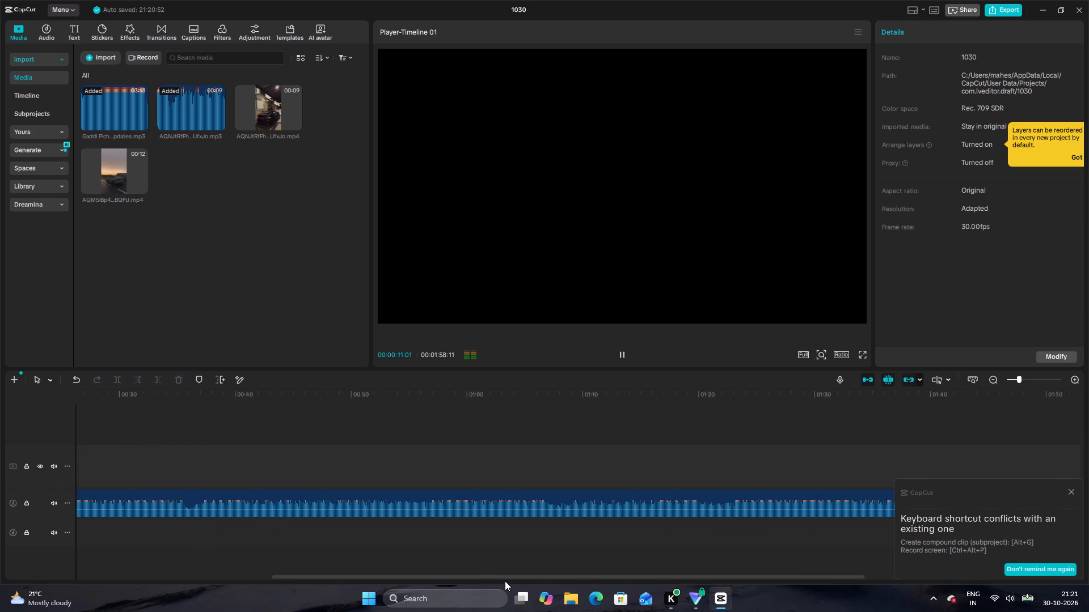
pyautogui.moveTo(505, 581); pyautogui.dragTo(218, 489)
# Place the 12-second sunset car video at the start of the main video track and play it with the audio.
pyautogui.moveTo(113, 176); pyautogui.dragTo(119, 465)
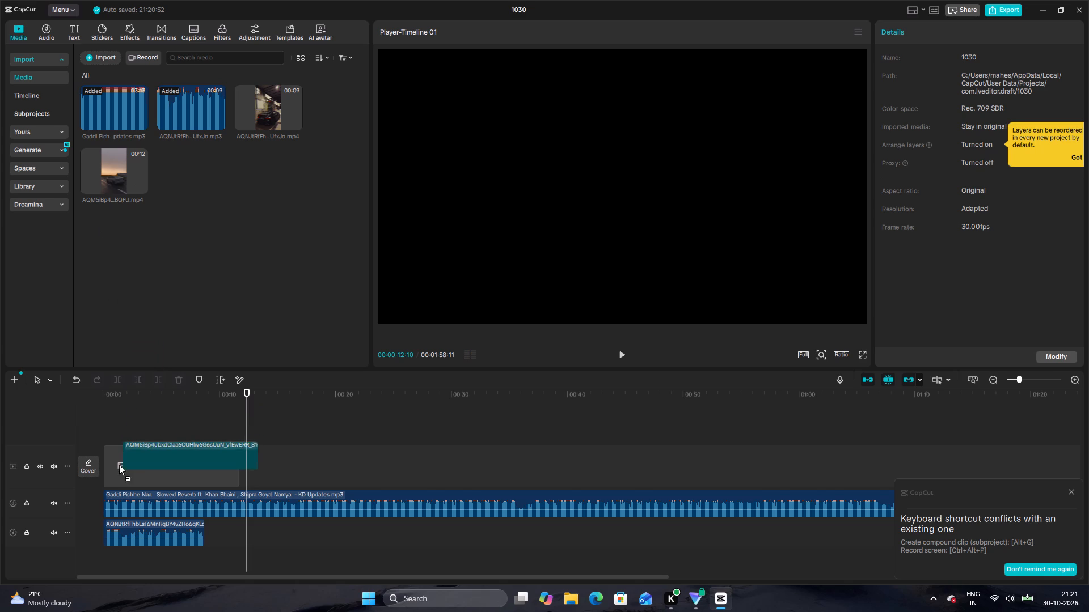
pyautogui.moveTo(119, 465); pyautogui.dragTo(116, 470)
pyautogui.click(108, 391)
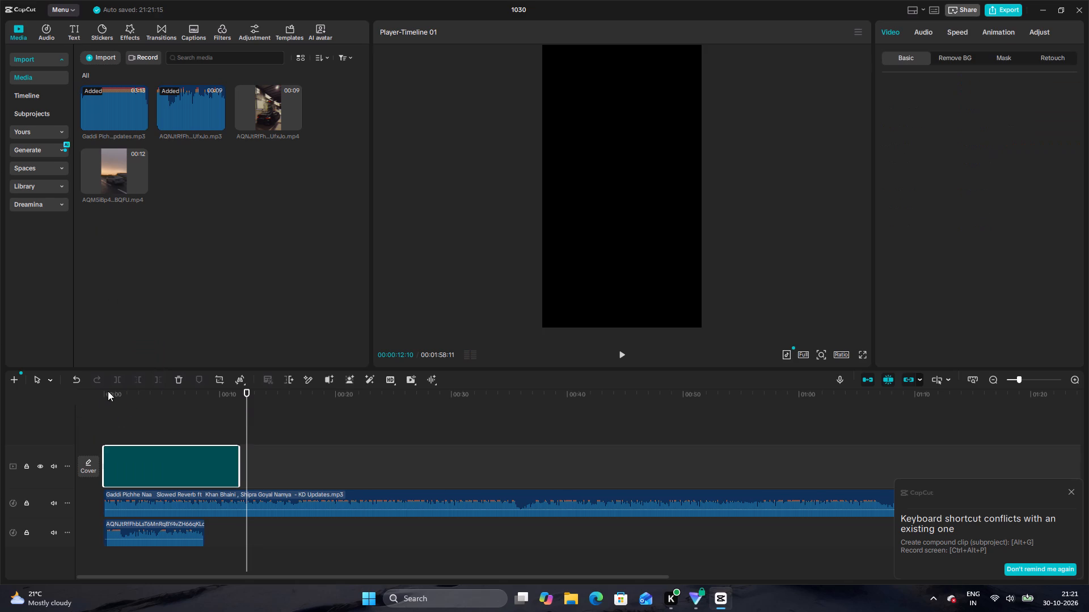
pyautogui.moveTo(108, 397); pyautogui.dragTo(102, 400)
pyautogui.press('space')
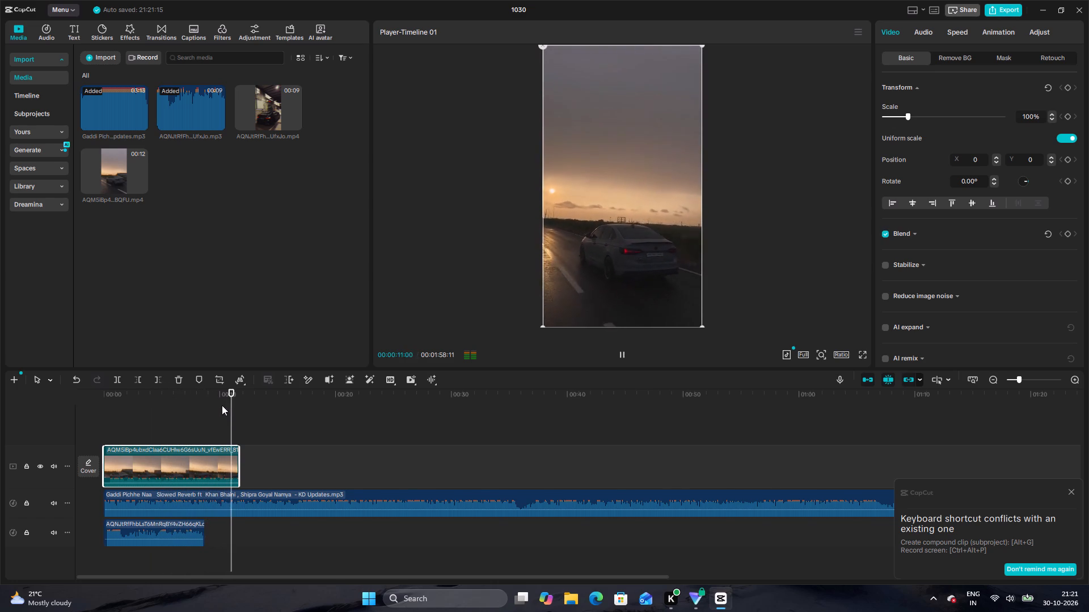
pyautogui.press('space')
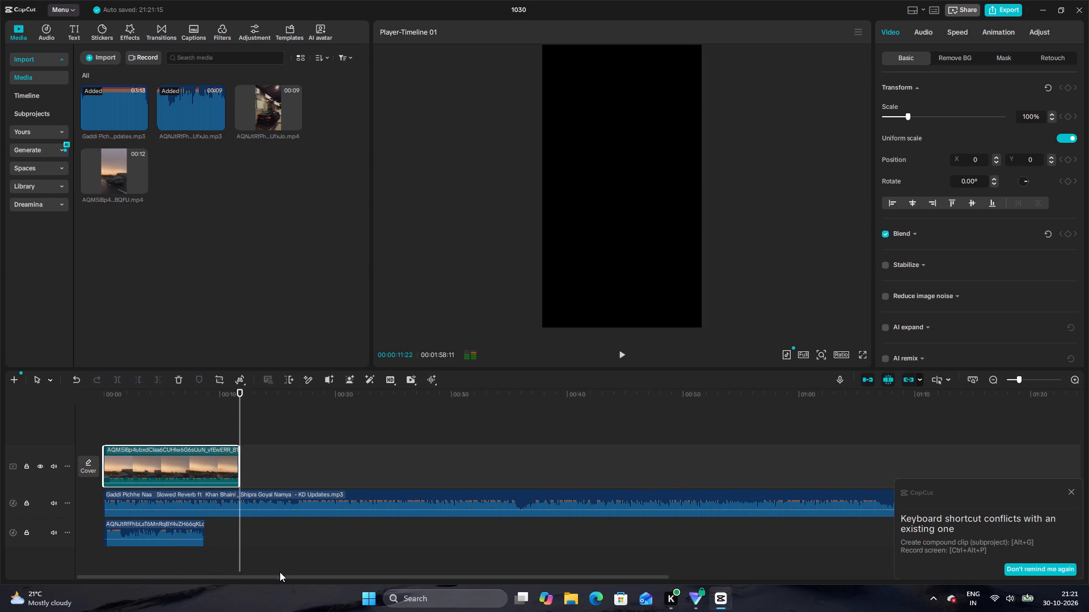
# Trim the end of the Gaddi Pichhe Naa song back to a sliver at the very start of the timeline.
pyautogui.moveTo(285, 577); pyautogui.dragTo(488, 573)
pyautogui.moveTo(552, 579); pyautogui.dragTo(686, 577)
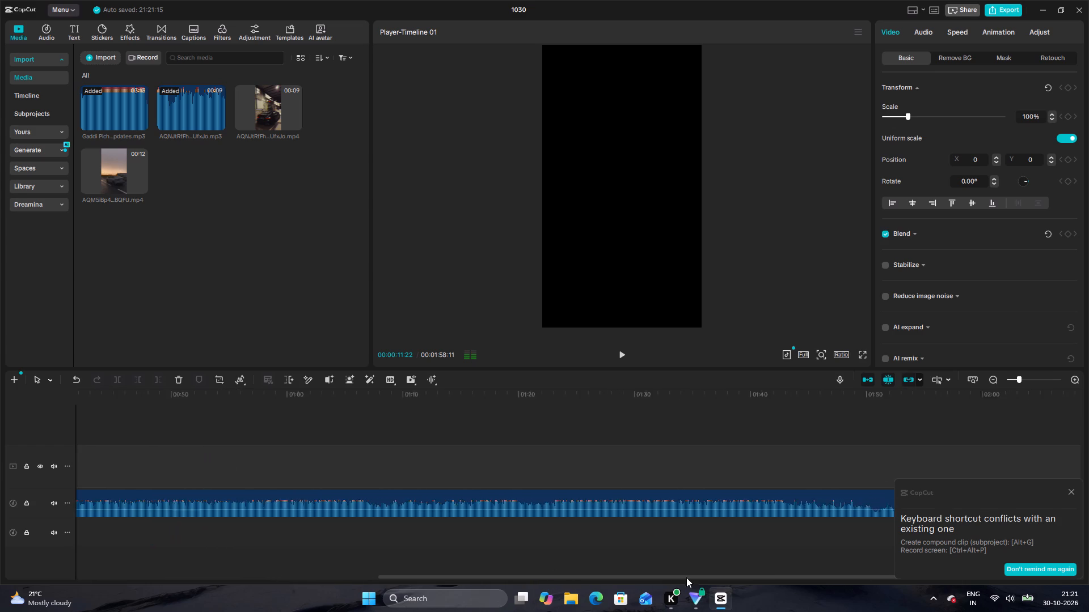
pyautogui.moveTo(686, 577); pyautogui.dragTo(780, 571)
pyautogui.click(746, 503)
pyautogui.moveTo(780, 510); pyautogui.dragTo(558, 540)
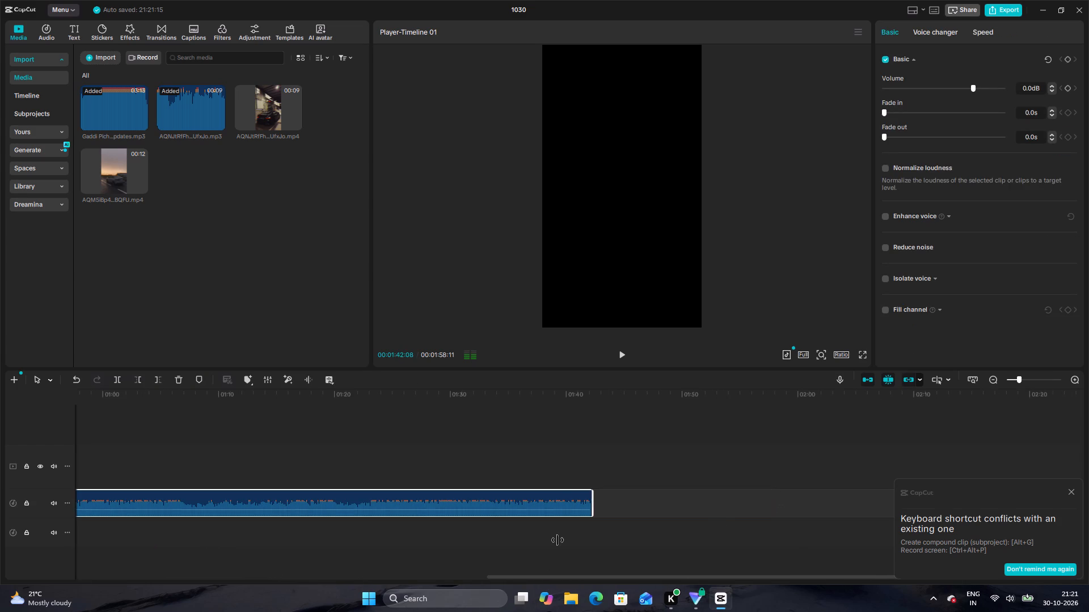
pyautogui.moveTo(558, 540); pyautogui.dragTo(108, 527)
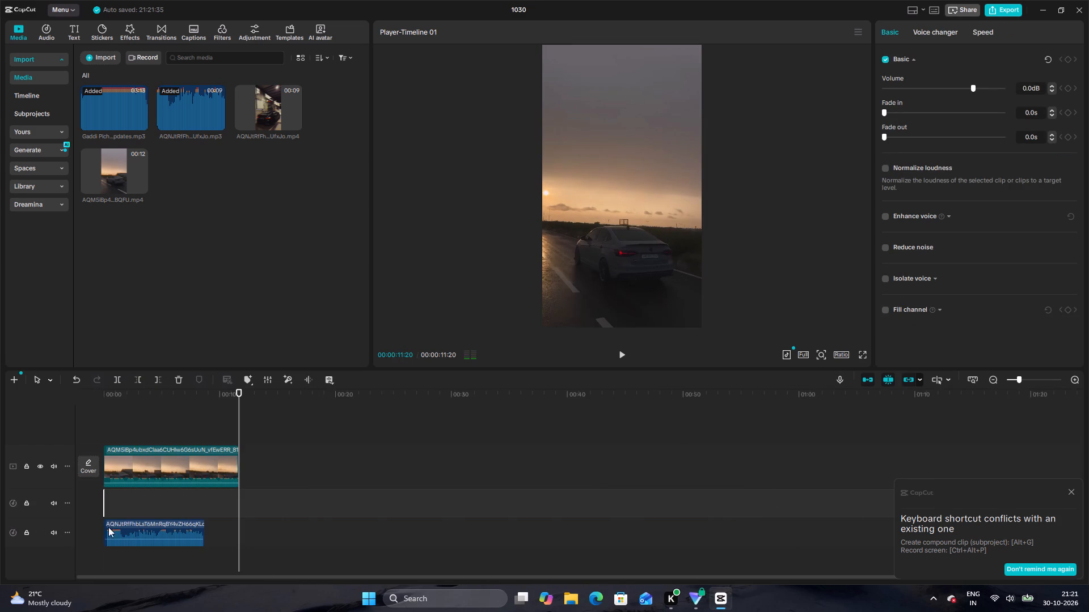
pyautogui.moveTo(108, 527); pyautogui.dragTo(222, 498)
# Mute the original sound of the main video track.
pyautogui.click(60, 465)
pyautogui.click(57, 465)
# Extend the end of the song's remaining sliver to a clip of about 8 seconds.
pyautogui.keyDown('ctrl'); pyautogui.scroll(20, 155, 490); pyautogui.keyUp('ctrl')
pyautogui.keyDown('ctrl'); pyautogui.scroll(1, 155, 490); pyautogui.keyUp('ctrl')
pyautogui.moveTo(399, 577); pyautogui.dragTo(70, 547)
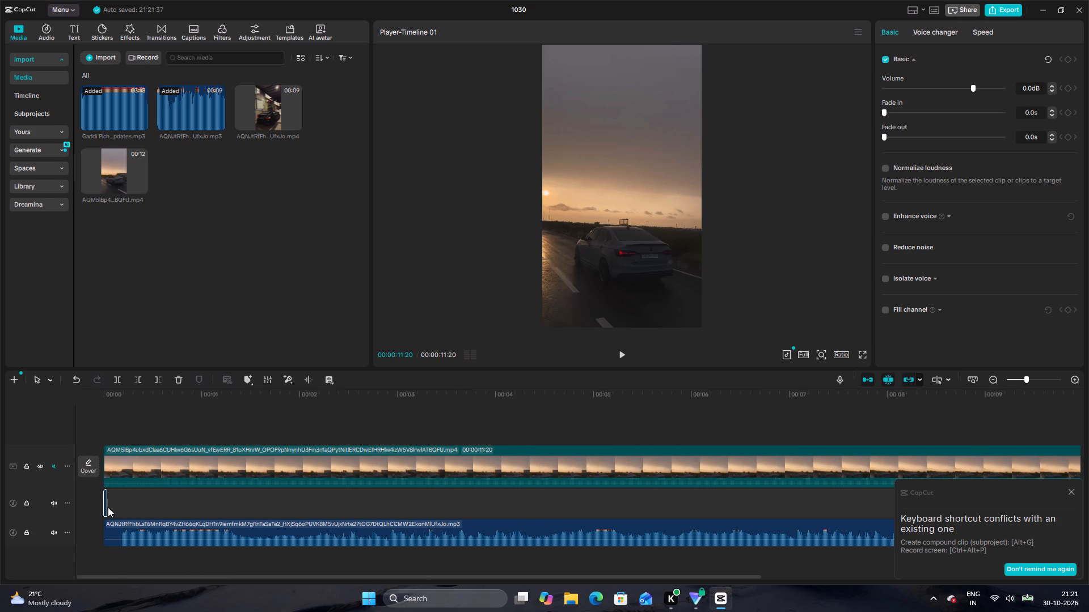
pyautogui.moveTo(107, 506); pyautogui.dragTo(126, 507)
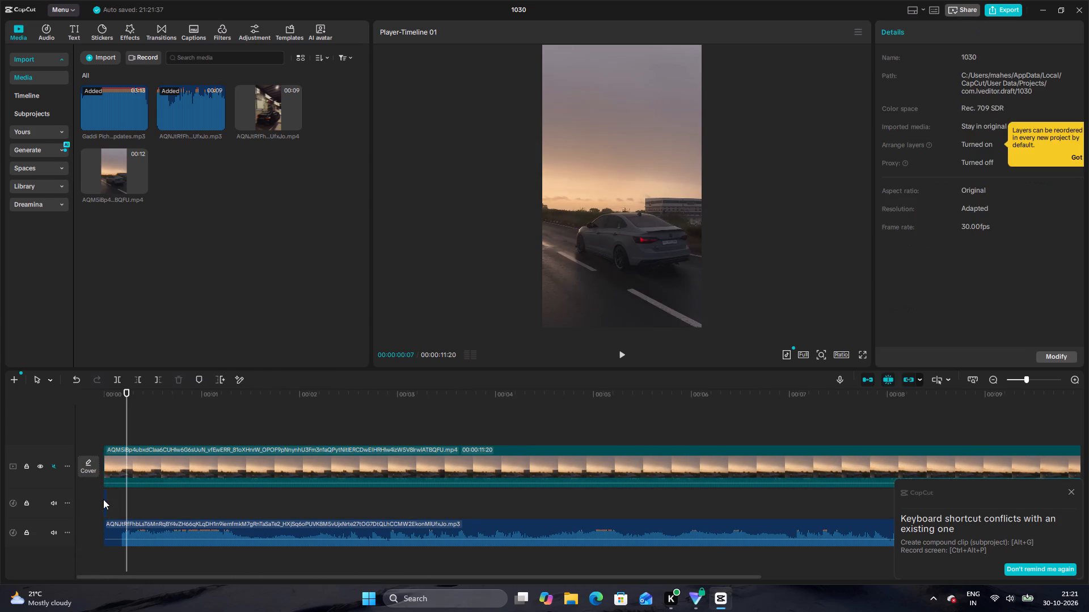
pyautogui.click(104, 499)
pyautogui.moveTo(108, 502); pyautogui.dragTo(113, 505)
pyautogui.scroll(10, 112, 503)
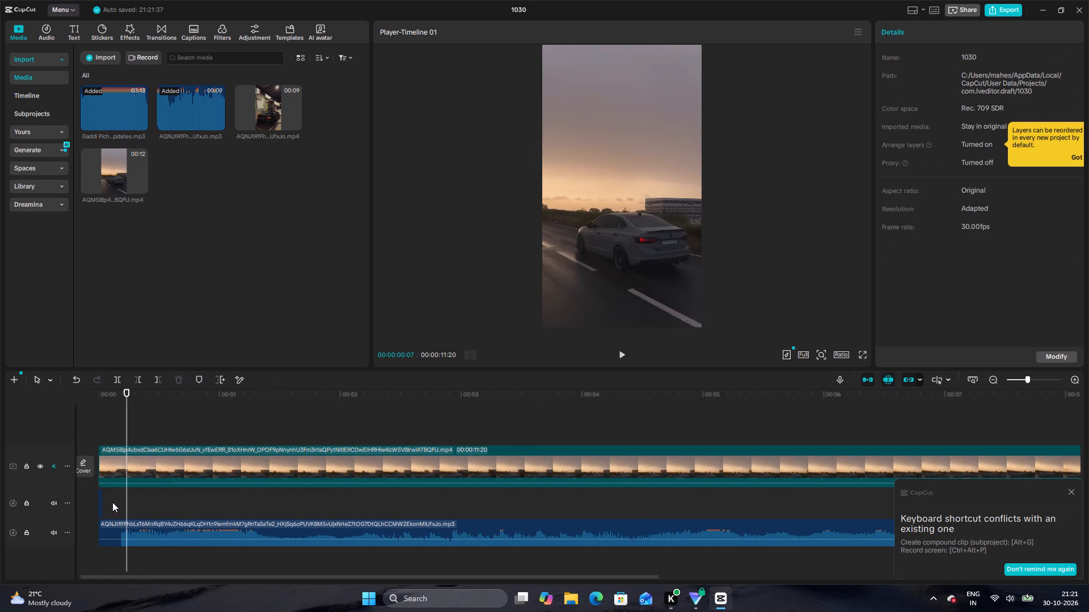
pyautogui.scroll(3, 112, 502)
pyautogui.click(96, 499)
pyautogui.click(100, 500)
pyautogui.click(99, 500)
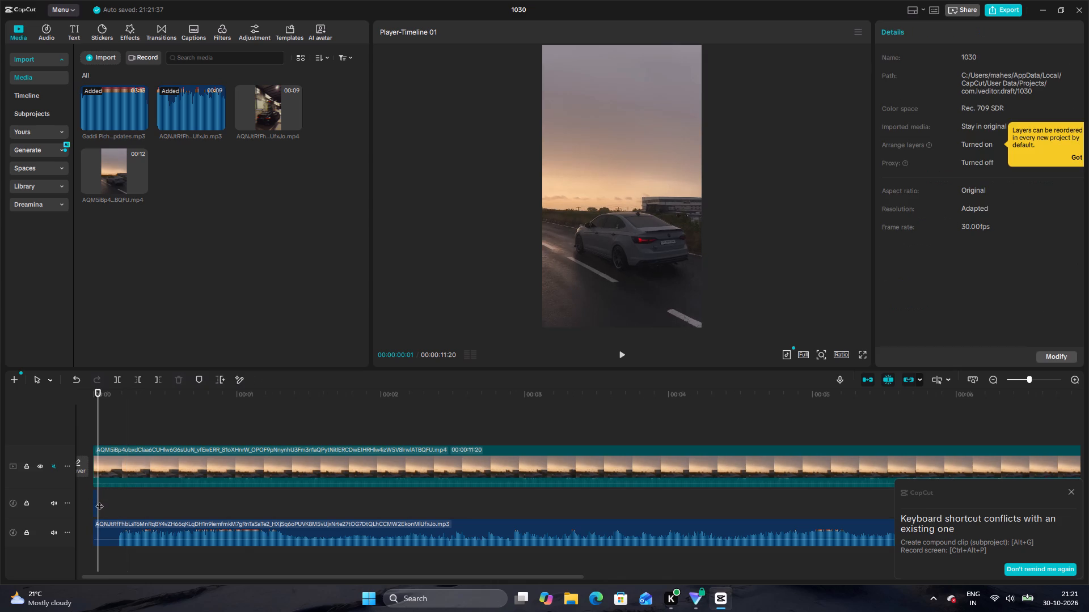
pyautogui.click(98, 500)
pyautogui.click(98, 500)
pyautogui.click(92, 499)
pyautogui.click(98, 500)
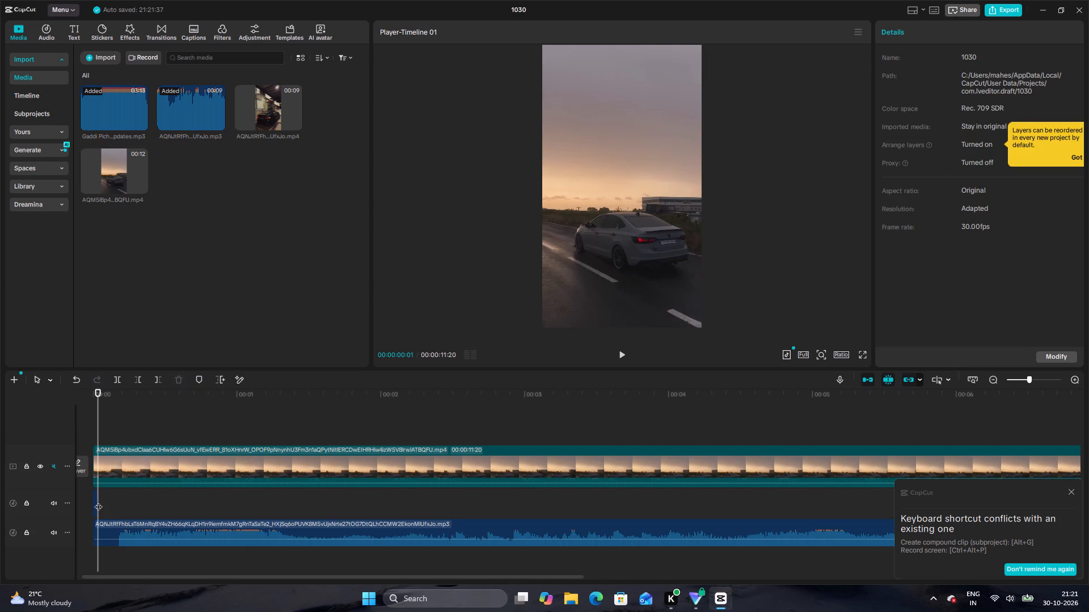
pyautogui.moveTo(98, 501); pyautogui.dragTo(124, 512)
pyautogui.click(104, 501)
pyautogui.moveTo(108, 502); pyautogui.dragTo(112, 504)
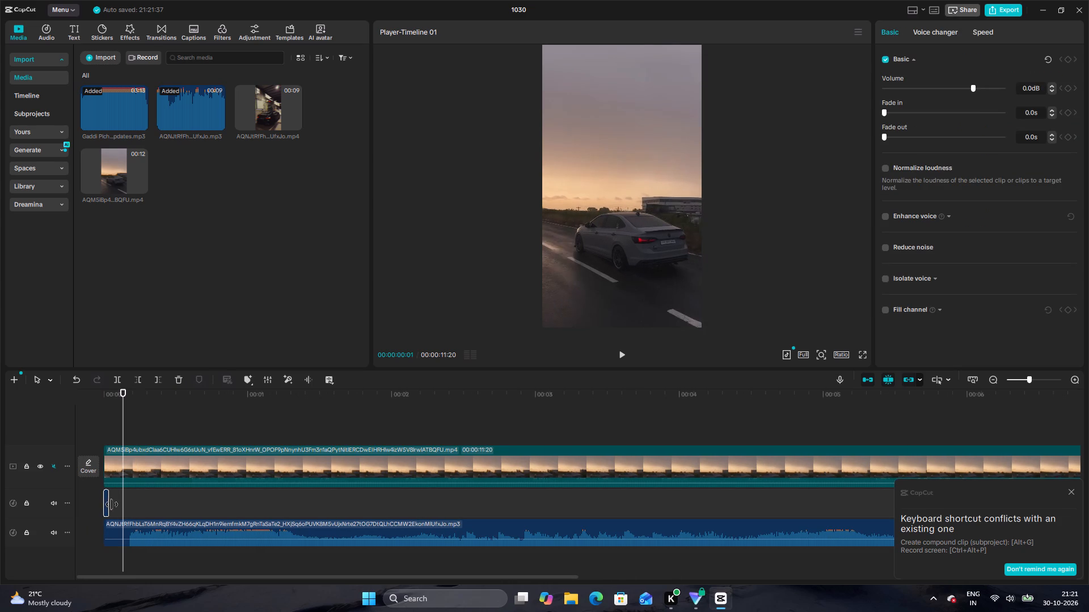
pyautogui.moveTo(112, 504); pyautogui.dragTo(742, 520)
# Extend the song's end to about 00:11:24, slightly past the end of the sunset car video.
pyautogui.keyDown('ctrl'); pyautogui.scroll(-11, 742, 520); pyautogui.keyUp('ctrl')
pyautogui.scroll(-7, 742, 520)
pyautogui.keyDown('ctrl'); pyautogui.scroll(-6, 834, 530); pyautogui.keyUp('ctrl')
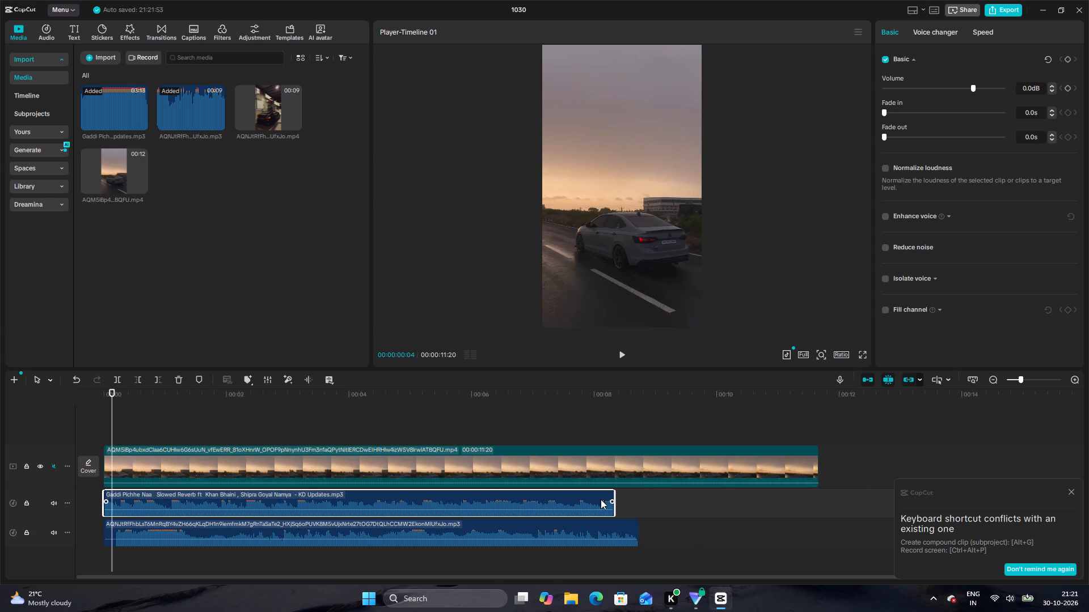
pyautogui.moveTo(615, 507); pyautogui.dragTo(820, 517)
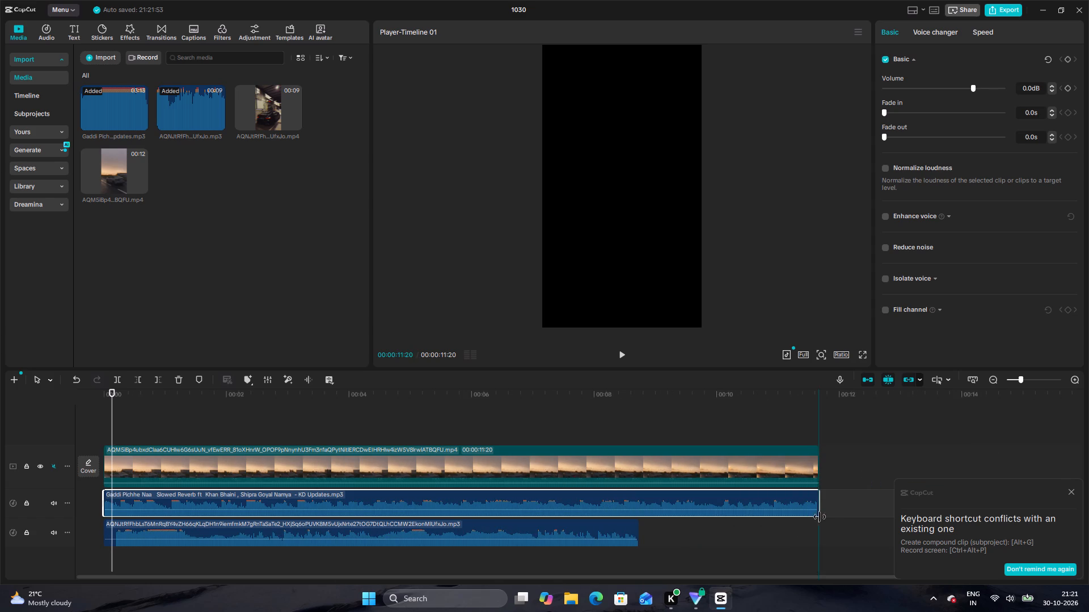
pyautogui.moveTo(820, 517); pyautogui.dragTo(825, 518)
# Give the song clip a 1.0 s fade-out and a 0.9 s fade-in.
pyautogui.moveTo(823, 501); pyautogui.dragTo(787, 500)
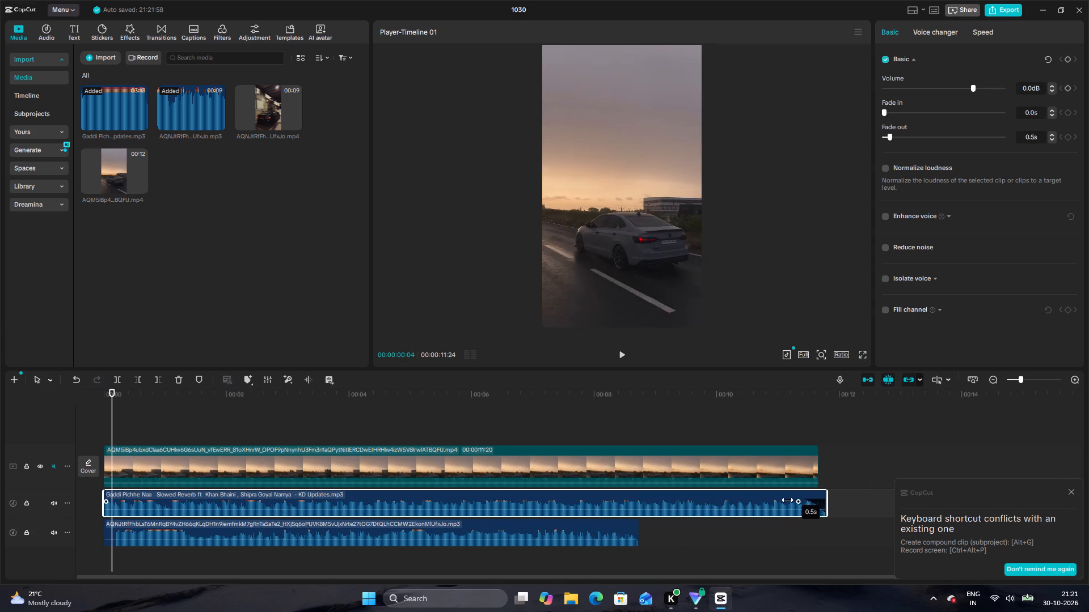
pyautogui.moveTo(787, 500); pyautogui.dragTo(759, 500)
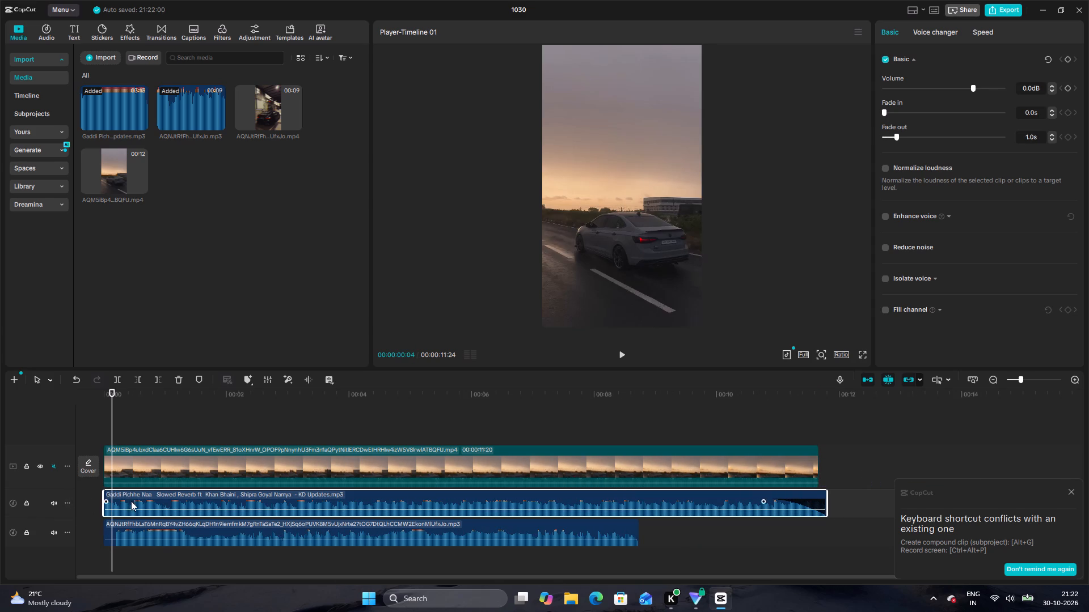
pyautogui.moveTo(106, 504); pyautogui.dragTo(159, 499)
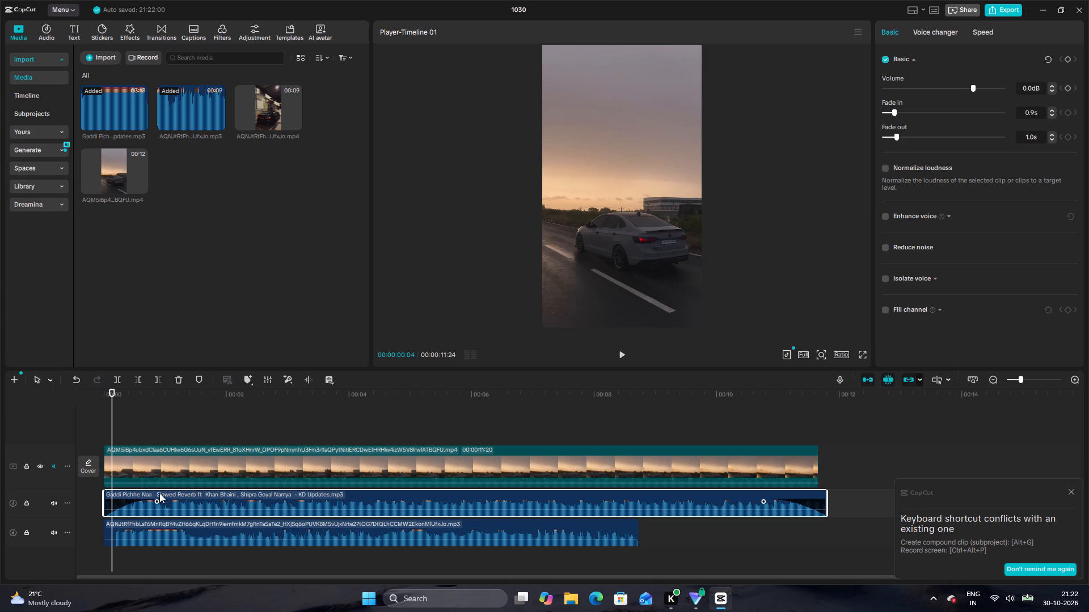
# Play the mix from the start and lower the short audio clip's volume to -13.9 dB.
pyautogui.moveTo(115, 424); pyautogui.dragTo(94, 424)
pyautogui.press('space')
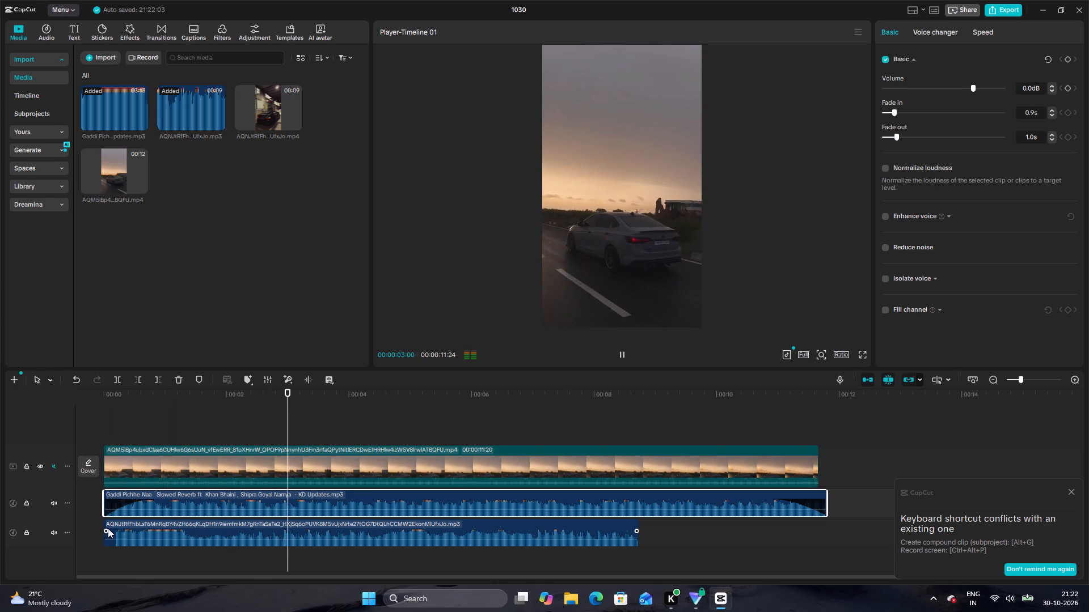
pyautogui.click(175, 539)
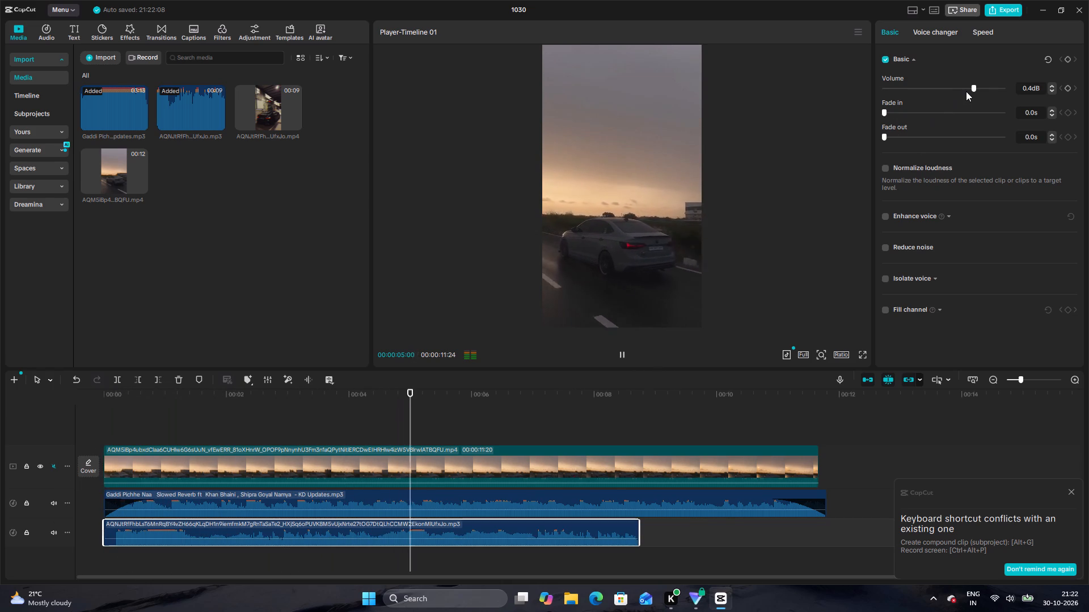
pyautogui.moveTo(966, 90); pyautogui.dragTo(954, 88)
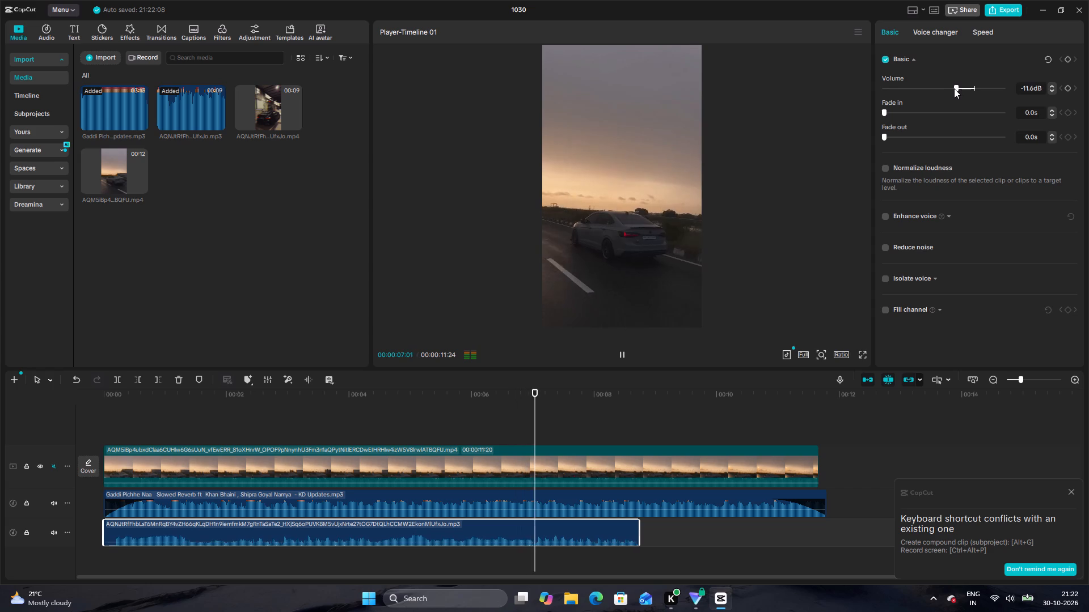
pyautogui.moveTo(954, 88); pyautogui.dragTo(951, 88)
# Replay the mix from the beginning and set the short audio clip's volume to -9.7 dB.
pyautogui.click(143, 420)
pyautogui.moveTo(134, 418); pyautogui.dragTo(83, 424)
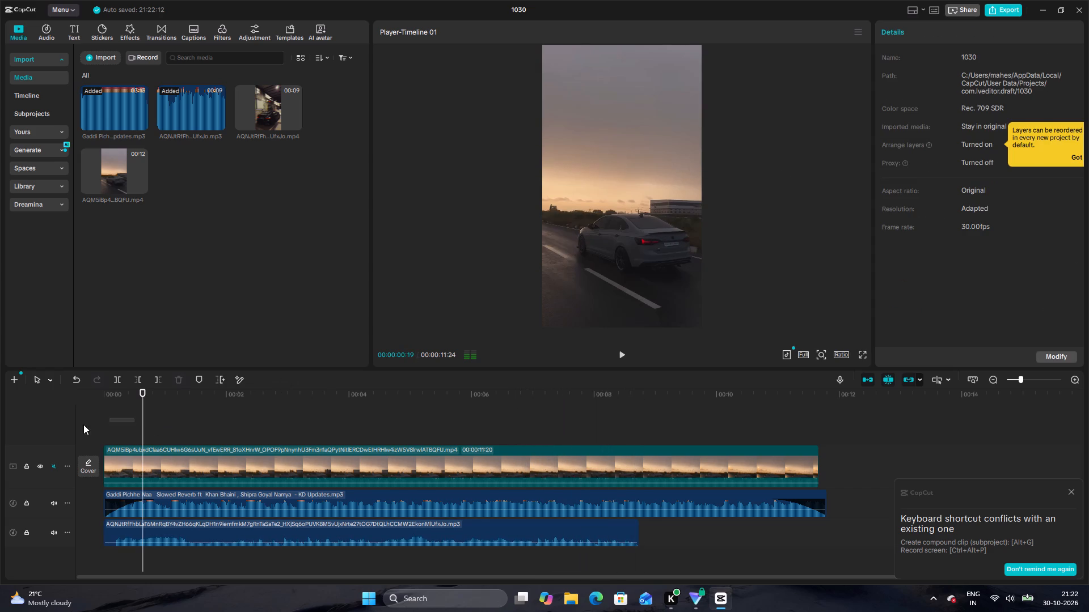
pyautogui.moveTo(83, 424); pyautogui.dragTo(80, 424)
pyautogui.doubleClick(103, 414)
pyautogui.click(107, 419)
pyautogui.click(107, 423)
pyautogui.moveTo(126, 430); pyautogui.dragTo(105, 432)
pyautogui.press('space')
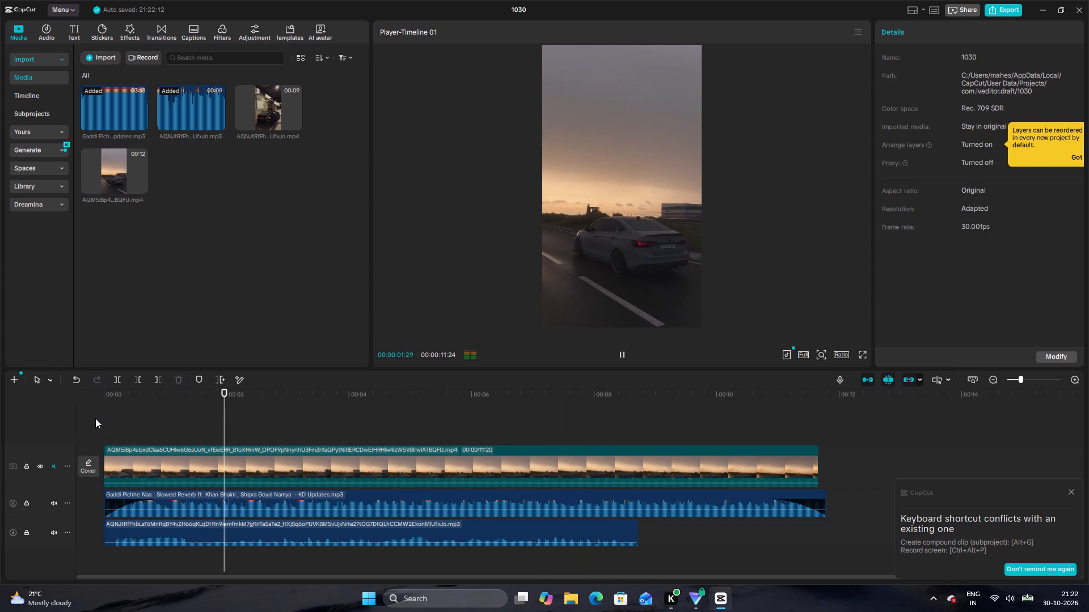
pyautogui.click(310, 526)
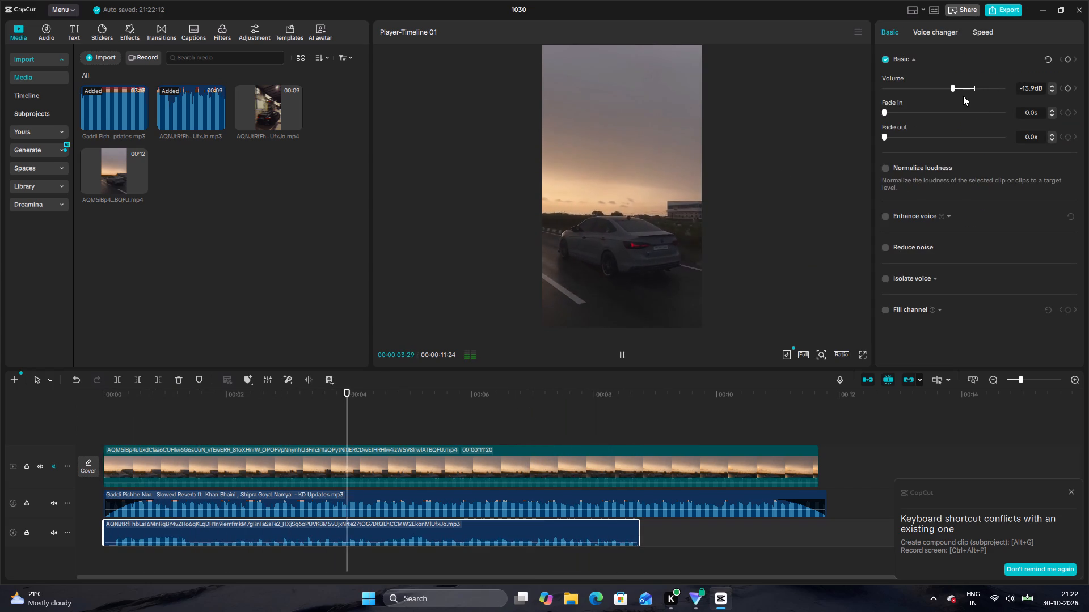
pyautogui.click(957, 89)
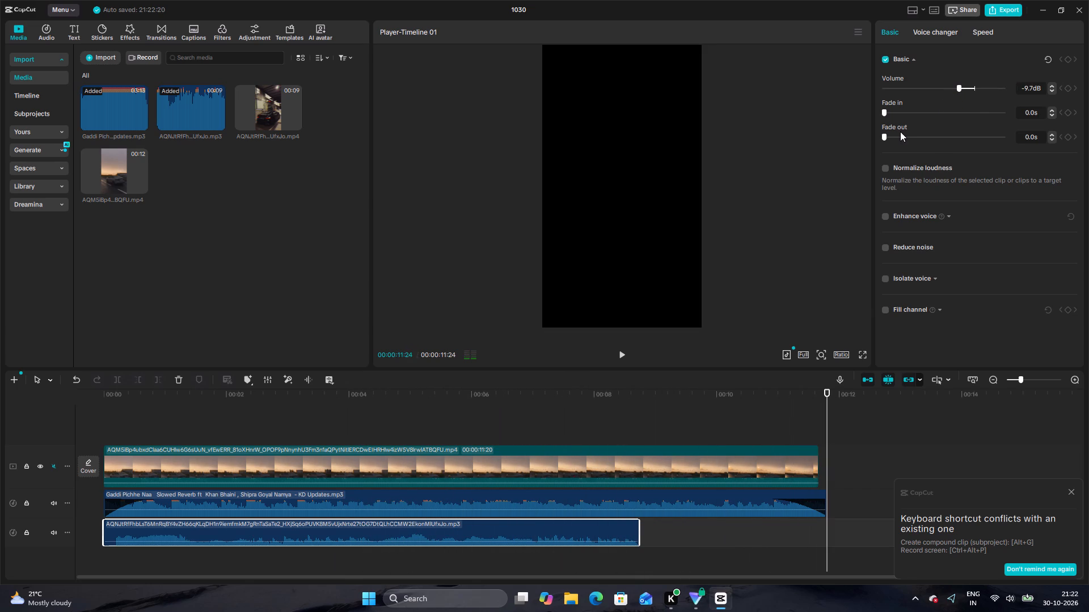
# Play the timeline from 00:00 to check the balance between the song and the short audio.
pyautogui.click(162, 426)
pyautogui.moveTo(161, 426); pyautogui.dragTo(39, 429)
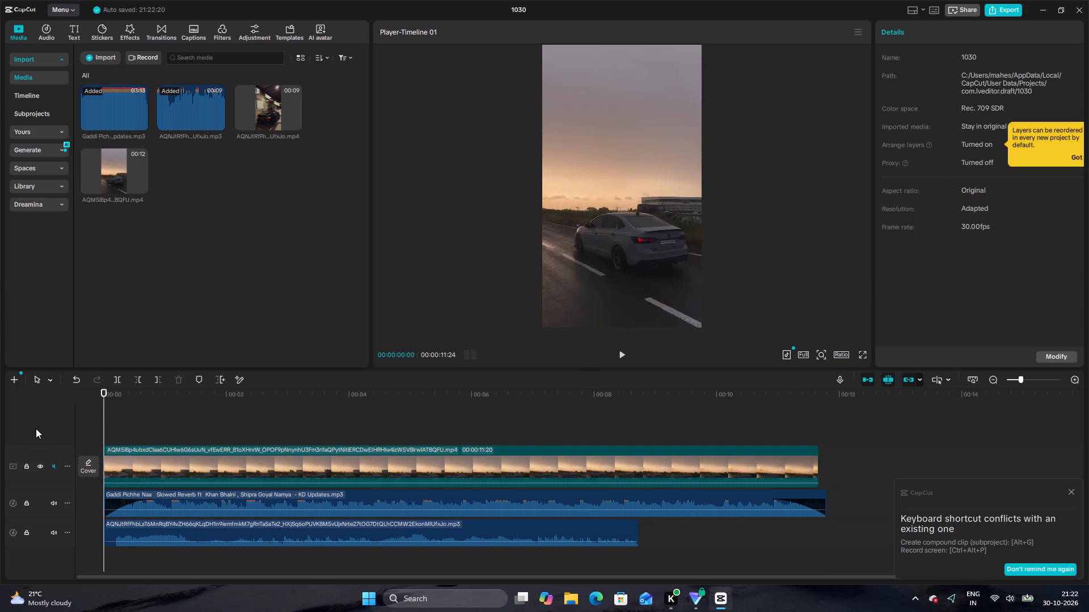
pyautogui.press('space')
pyautogui.press('space')
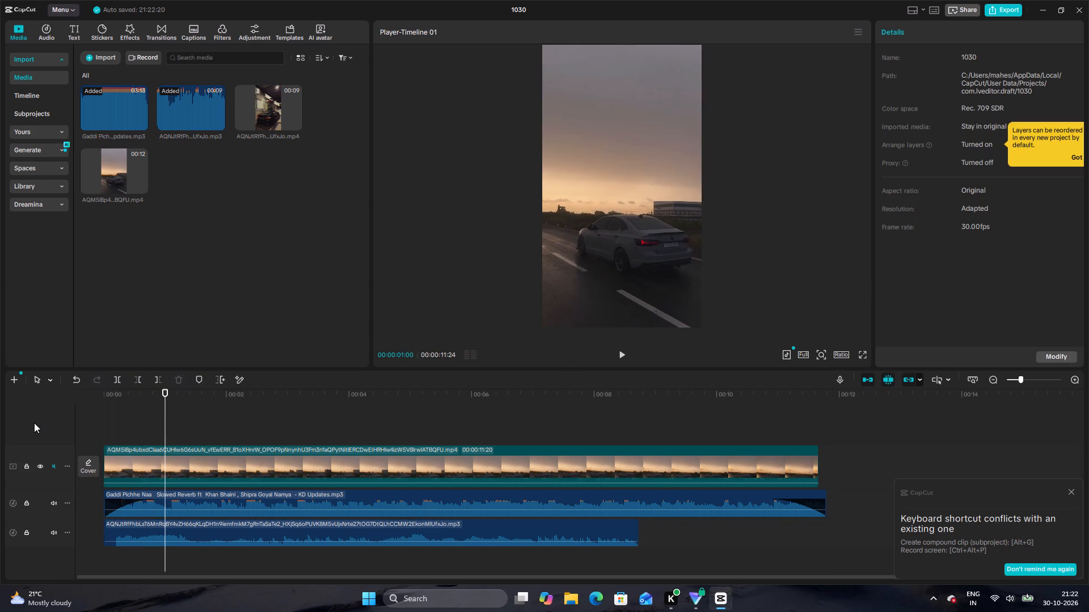
pyautogui.press('space')
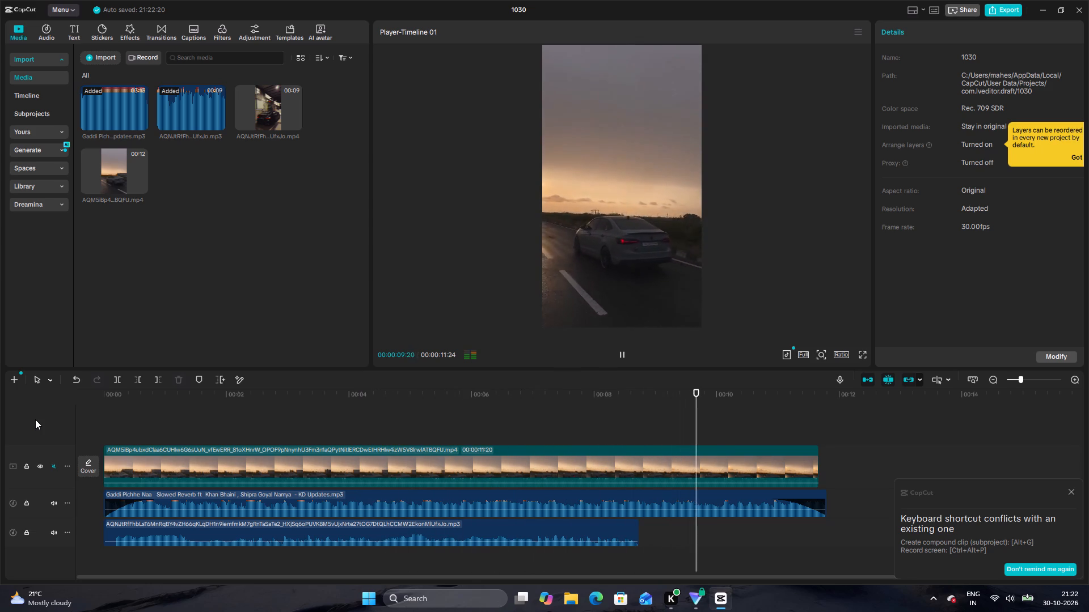
# Set the short audio clip's volume to -3.2 dB.
pyautogui.click(305, 540)
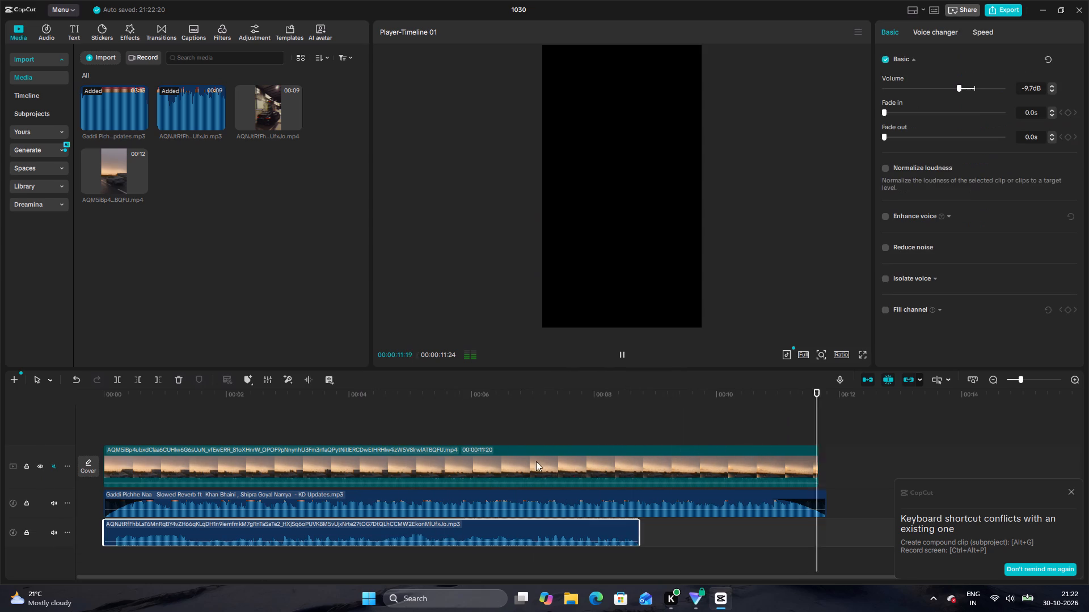
pyautogui.click(967, 85)
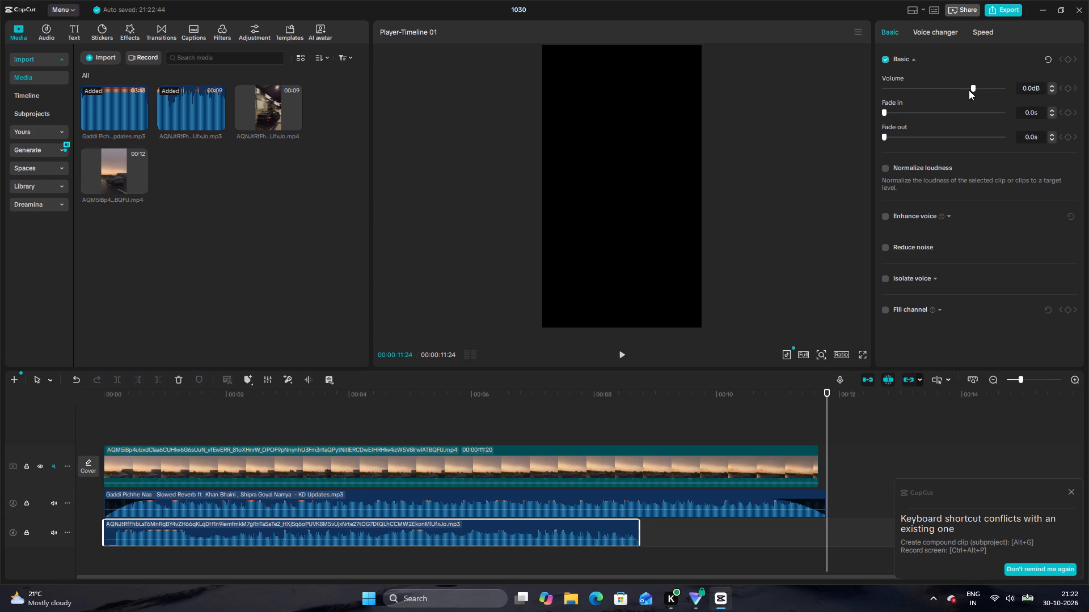
pyautogui.click(969, 90)
pyautogui.moveTo(972, 88); pyautogui.dragTo(966, 87)
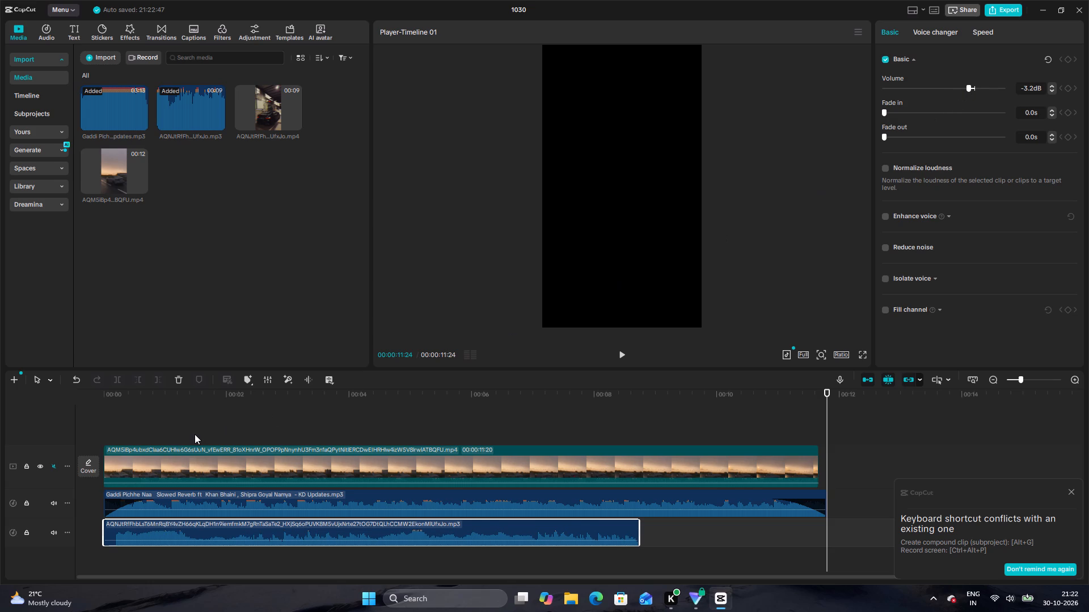
# Replay the timeline from near the start to check the adjusted audio mix.
pyautogui.click(195, 434)
pyautogui.moveTo(195, 434); pyautogui.dragTo(116, 430)
pyautogui.press('space')
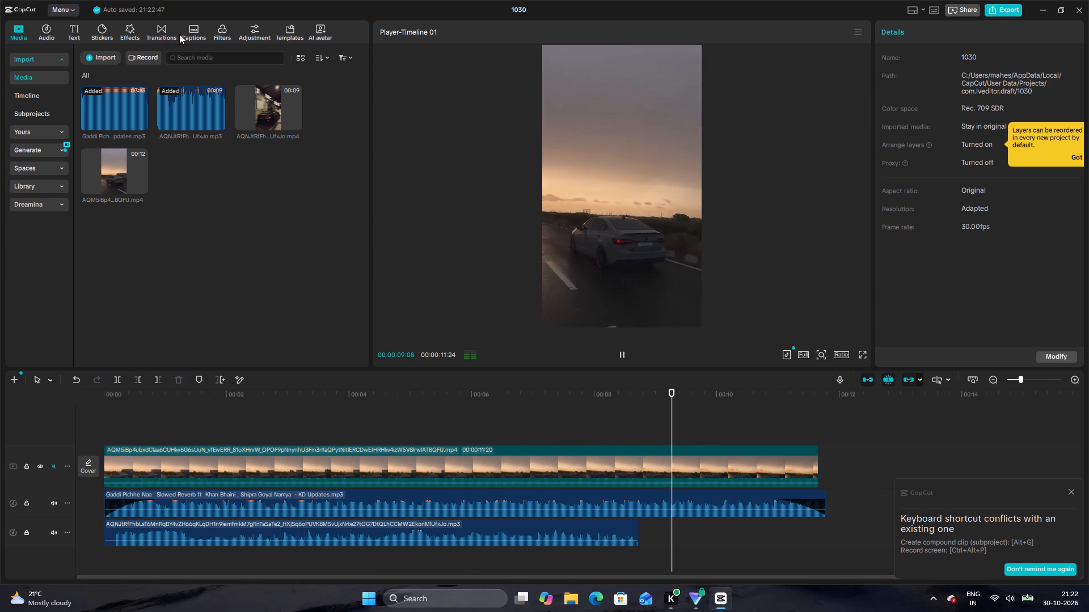
# Search the filters for "quality" and place the 4K filter above the video at the start of the timeline.
pyautogui.click(221, 30)
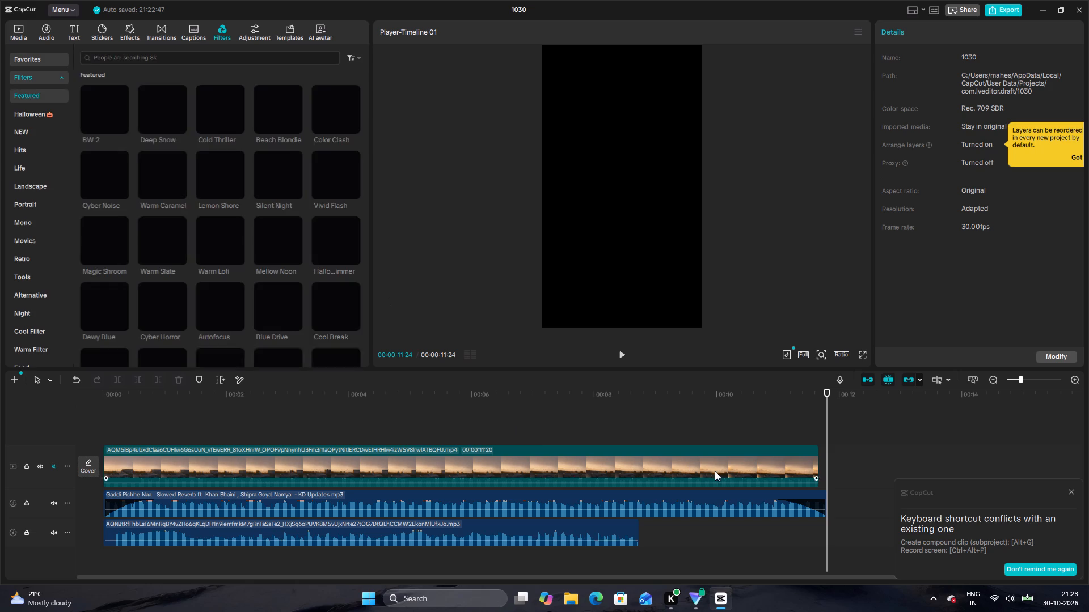
pyautogui.click(153, 62)
pyautogui.click(121, 91)
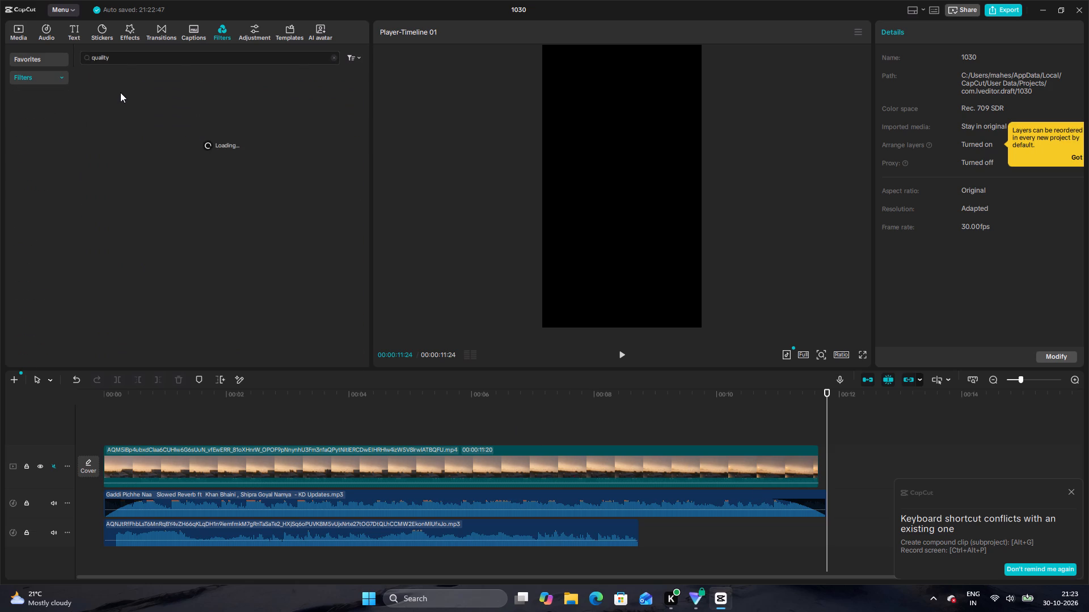
pyautogui.moveTo(212, 102); pyautogui.dragTo(115, 439)
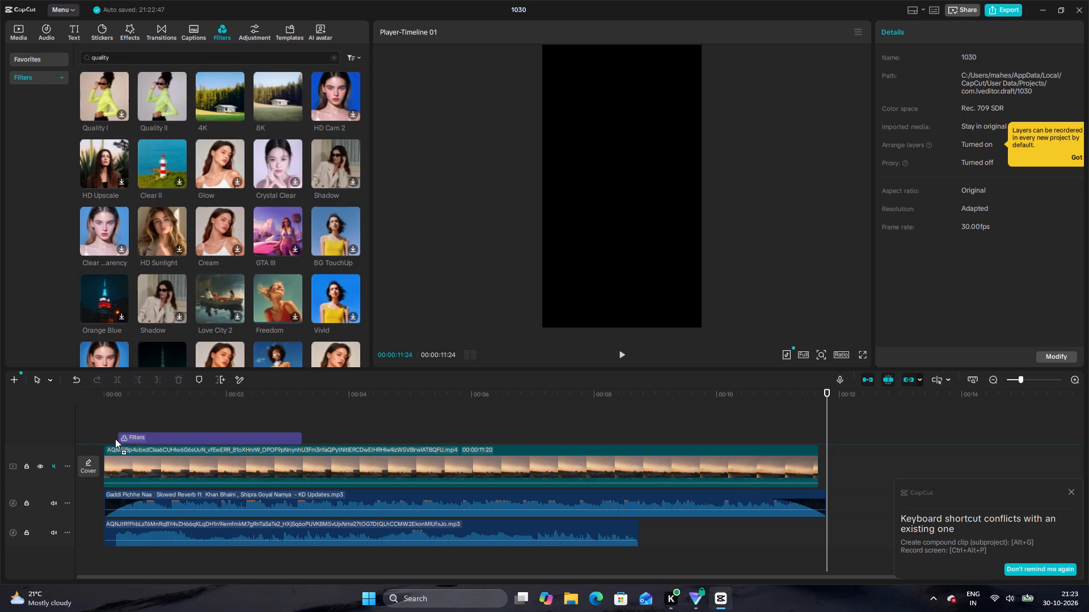
pyautogui.moveTo(115, 439); pyautogui.dragTo(94, 437)
# Extend the 4K filter over the whole video, up to the end of the song.
pyautogui.moveTo(289, 439); pyautogui.dragTo(687, 440)
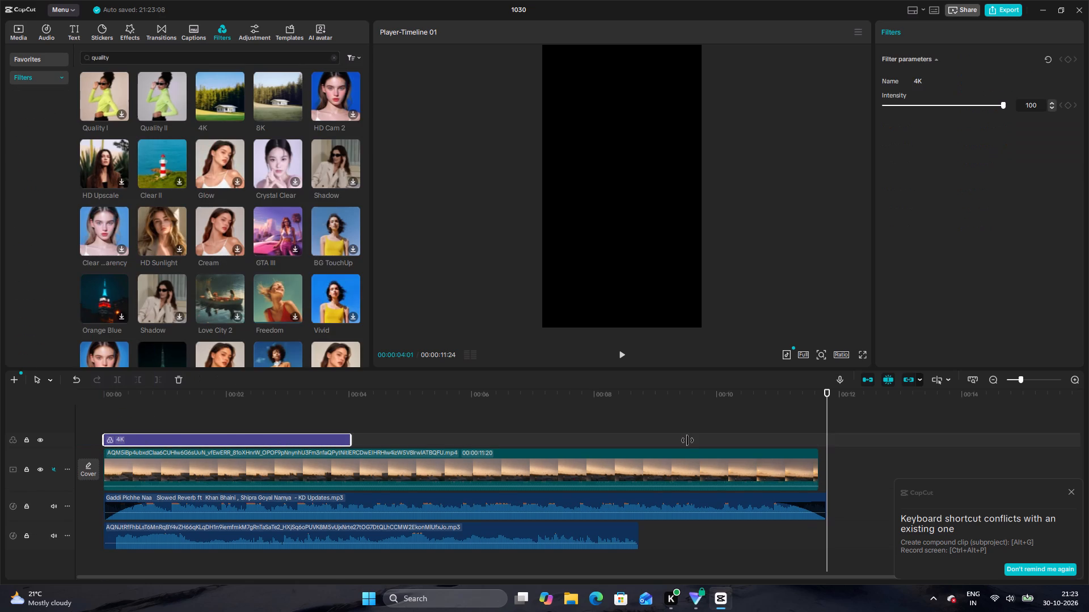
pyautogui.moveTo(687, 440); pyautogui.dragTo(825, 439)
# Play the timeline from 00:00 to review the video with the 4K filter.
pyautogui.click(702, 425)
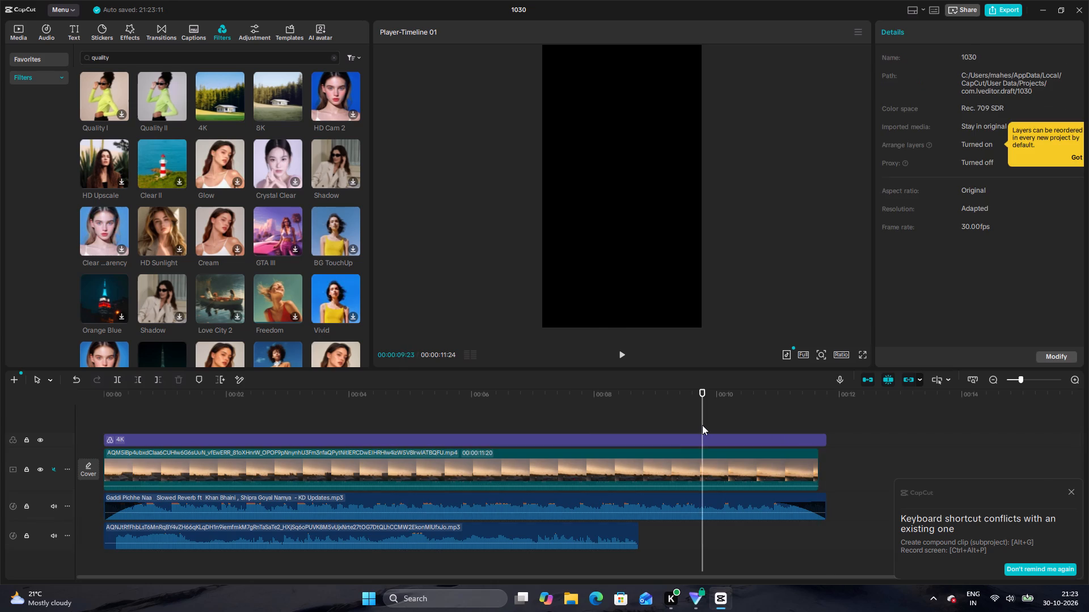
pyautogui.moveTo(702, 425); pyautogui.dragTo(0, 402)
pyautogui.press('space')
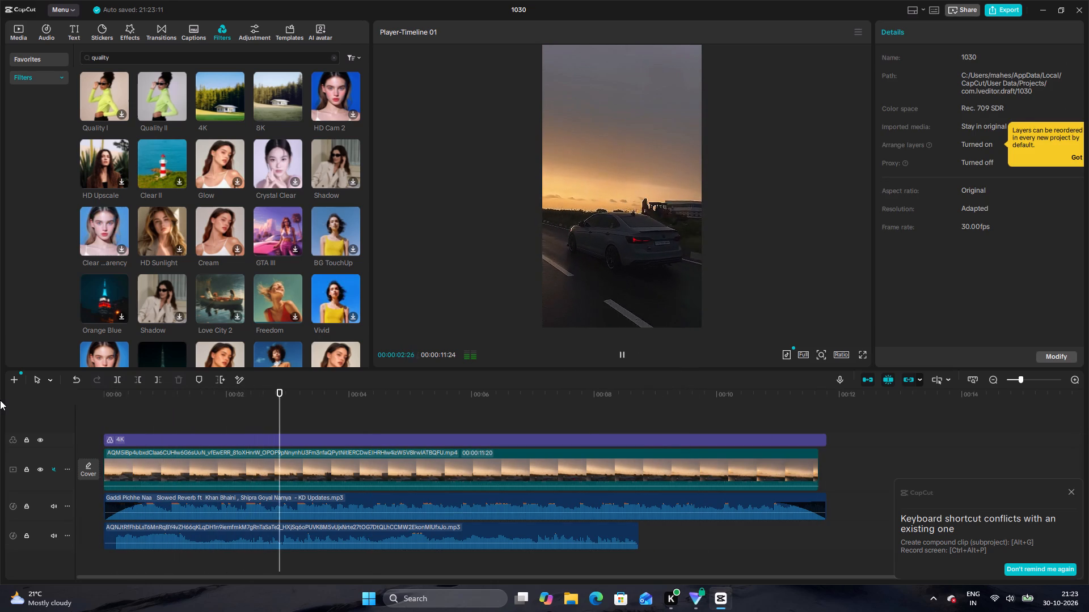
# Hide and show the 4K filter track repeatedly during playback to compare the picture with and without the filter.
pyautogui.click(40, 441)
pyautogui.click(40, 440)
pyautogui.click(40, 440)
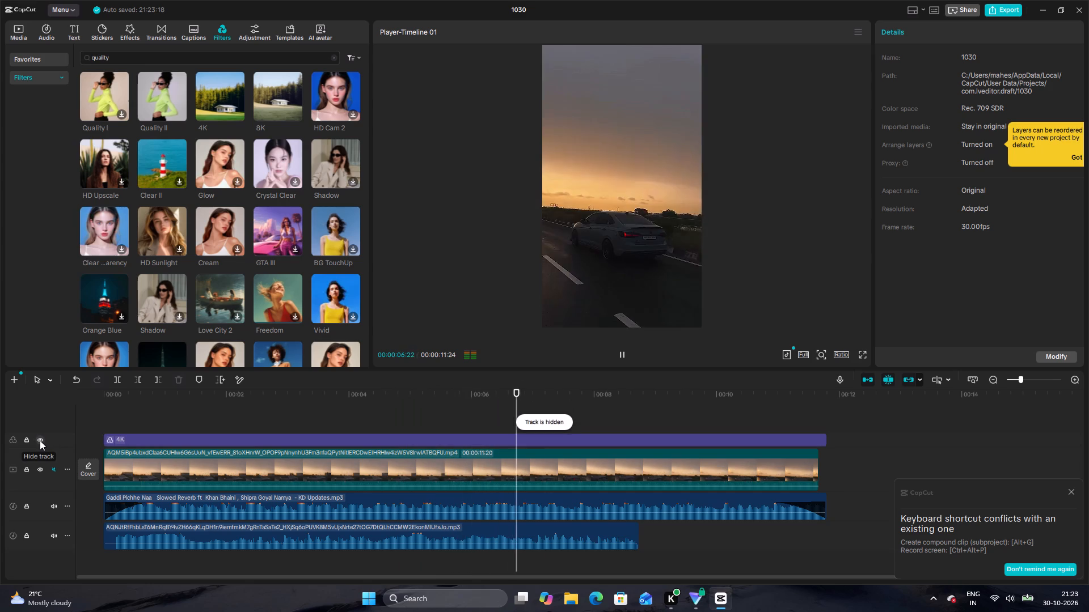
pyautogui.click(40, 440)
pyautogui.click(40, 440)
pyautogui.click(40, 440)
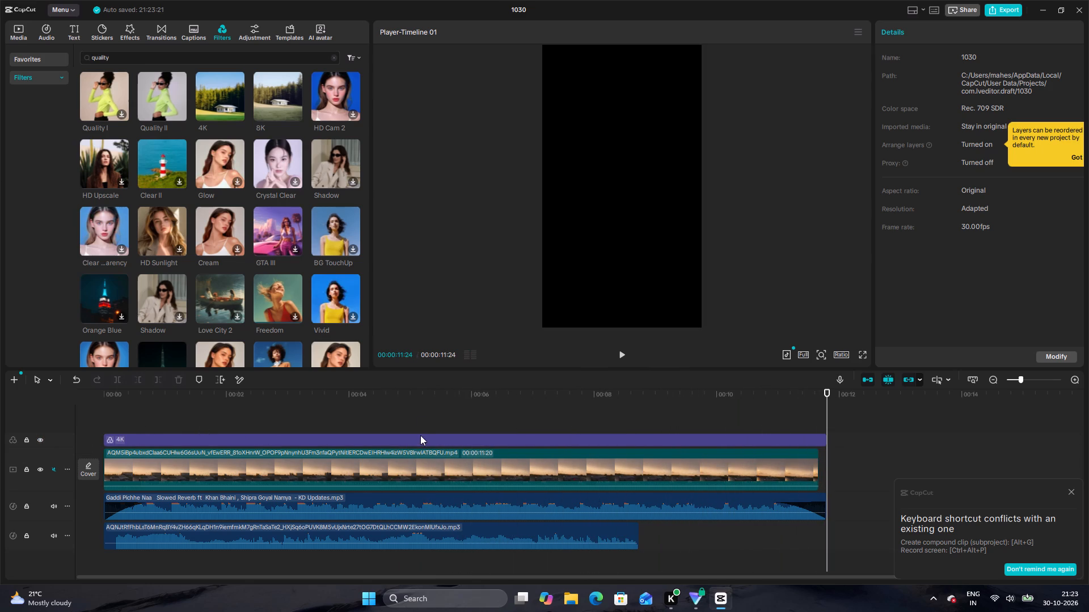
# Trim a sliver off the song's start, move it back to 00:00, extend its end to the filter's end, and replay the timeline.
pyautogui.click(421, 415)
pyautogui.moveTo(421, 415); pyautogui.dragTo(2, 399)
pyautogui.press('space')
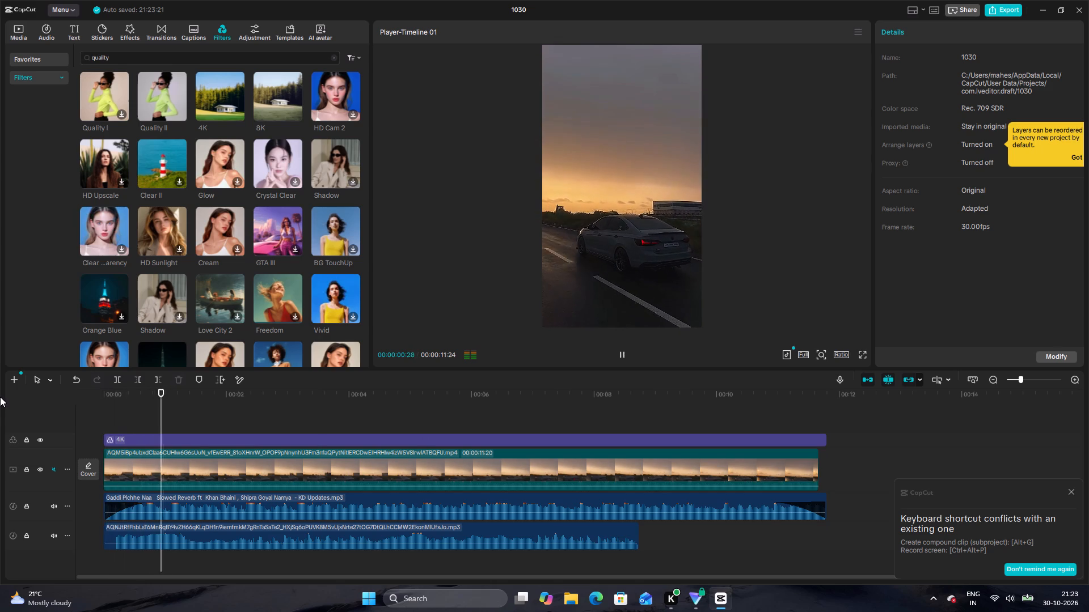
pyautogui.click(137, 503)
pyautogui.moveTo(103, 513); pyautogui.dragTo(115, 517)
pyautogui.moveTo(125, 504); pyautogui.dragTo(117, 508)
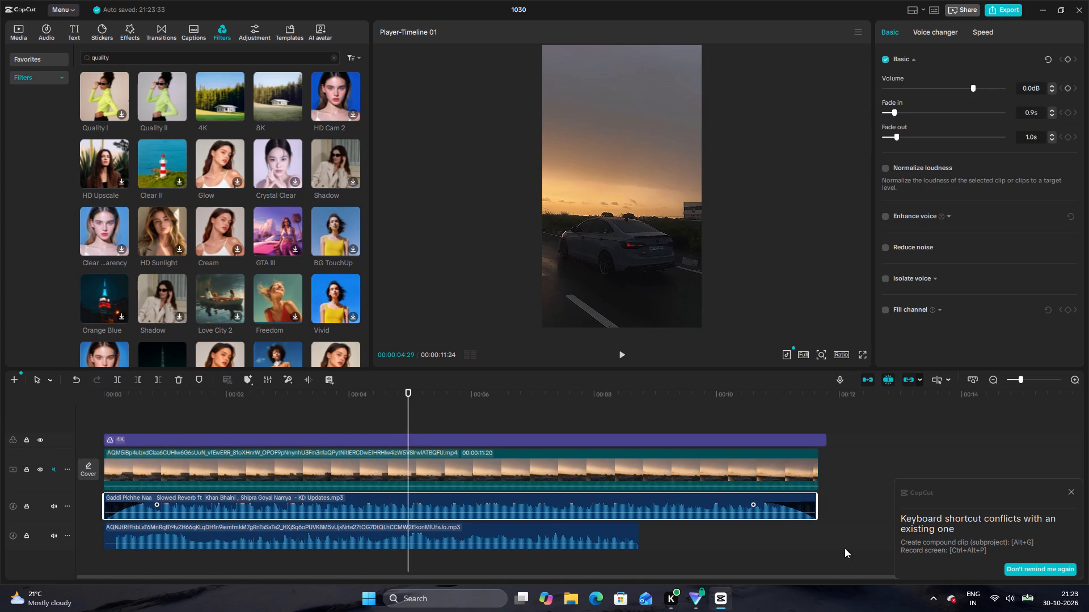
pyautogui.moveTo(817, 510); pyautogui.dragTo(826, 512)
pyautogui.click(258, 413)
pyautogui.moveTo(258, 413); pyautogui.dragTo(0, 414)
pyautogui.press('space')
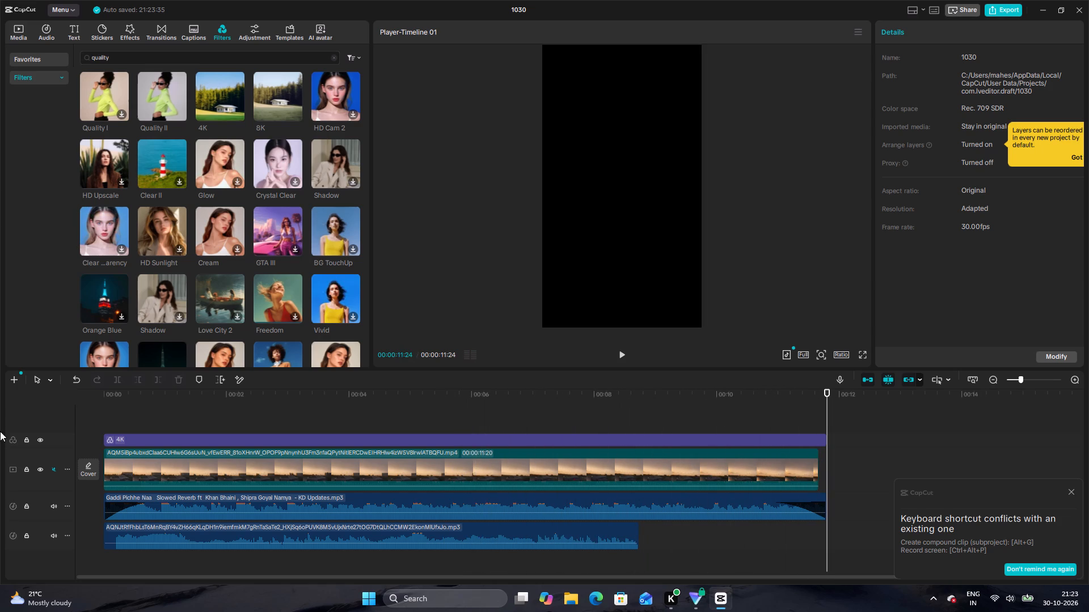
# Trim slightly more off the song's start, move it back to 00:00, extend its end to 00:00:11:26, and replay the timeline.
pyautogui.click(133, 506)
pyautogui.moveTo(100, 511); pyautogui.dragTo(105, 513)
pyautogui.moveTo(103, 511); pyautogui.dragTo(108, 512)
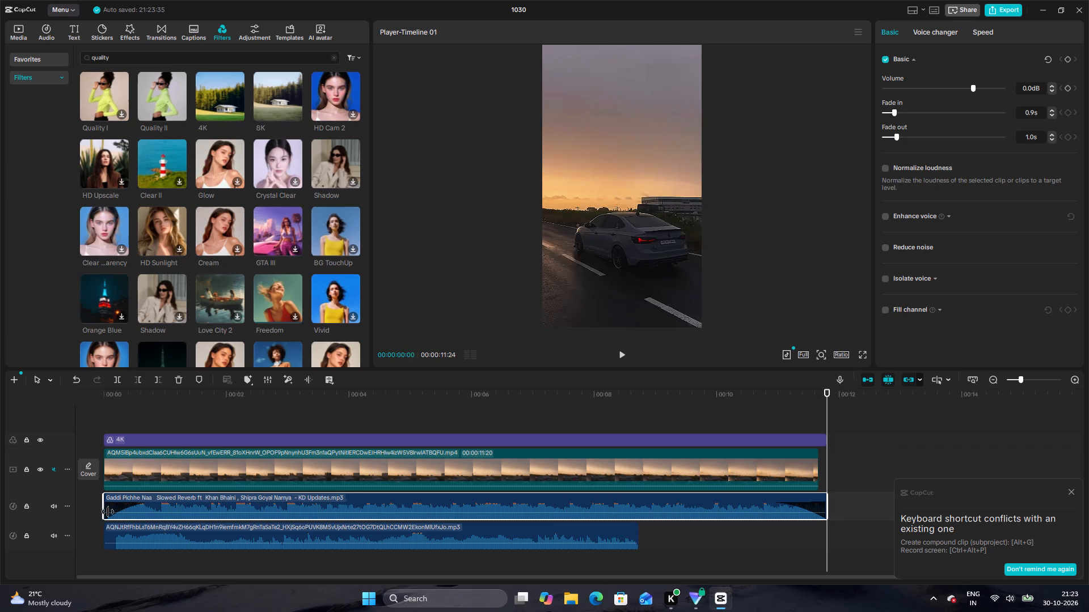
pyautogui.moveTo(108, 512); pyautogui.dragTo(121, 514)
pyautogui.moveTo(137, 503); pyautogui.dragTo(116, 506)
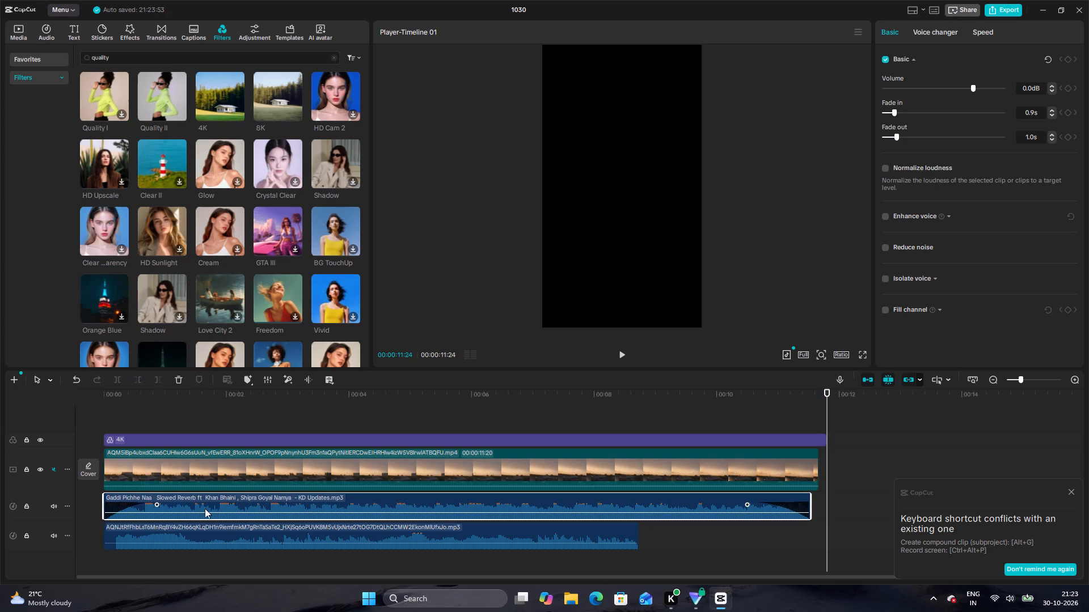
pyautogui.moveTo(813, 512); pyautogui.dragTo(828, 516)
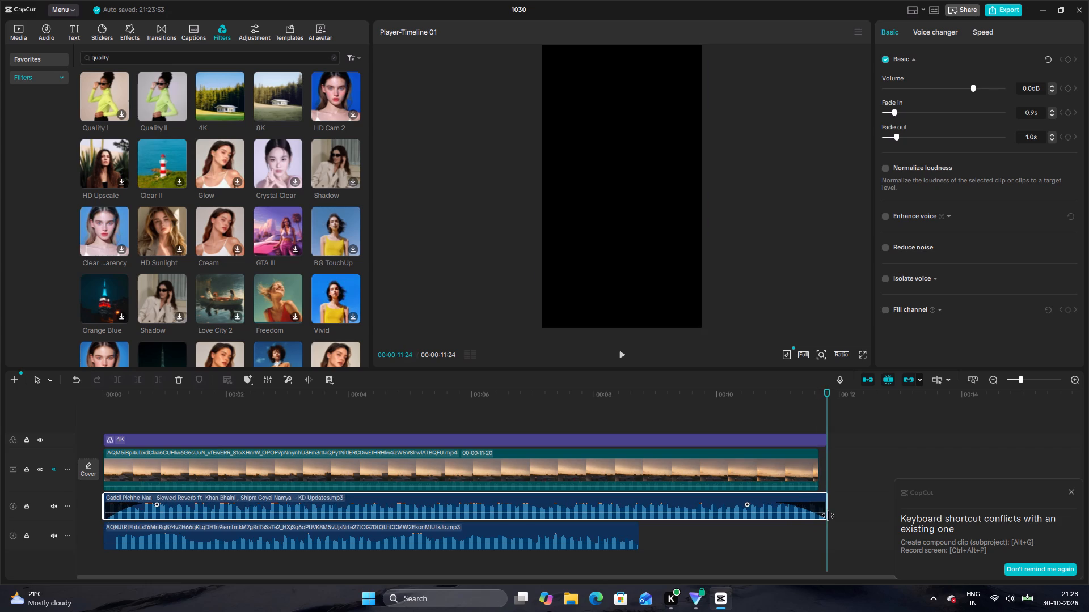
pyautogui.moveTo(828, 516); pyautogui.dragTo(830, 516)
pyautogui.click(639, 423)
pyautogui.moveTo(639, 423); pyautogui.dragTo(27, 394)
pyautogui.press('space')
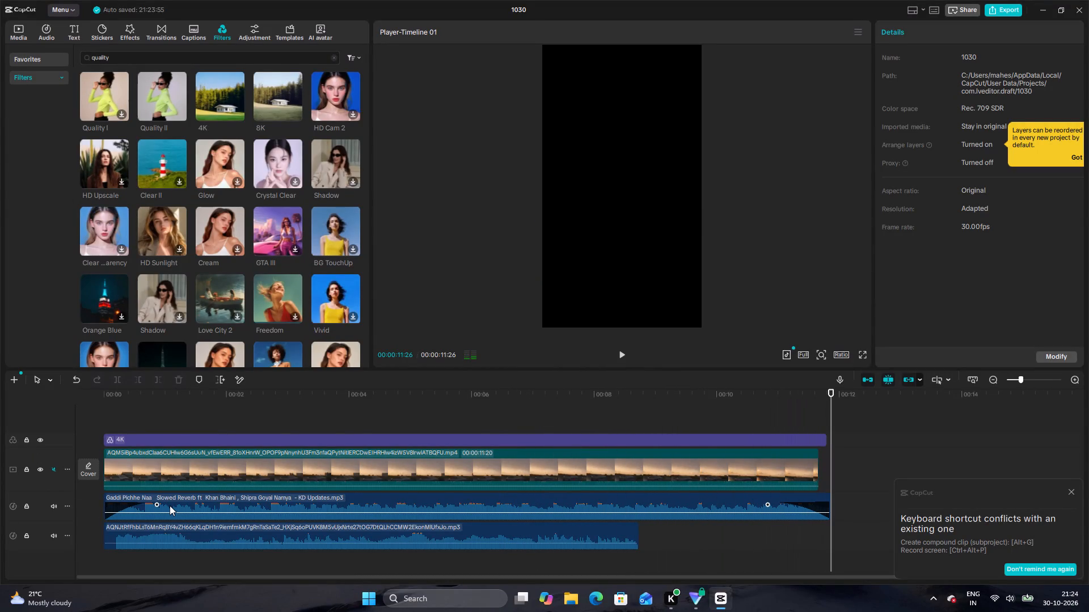
# Set the song's fade-out to 2.0 s and its fade-in to 1.2 s, replaying the timeline from the start to check each.
pyautogui.moveTo(767, 506); pyautogui.dragTo(764, 506)
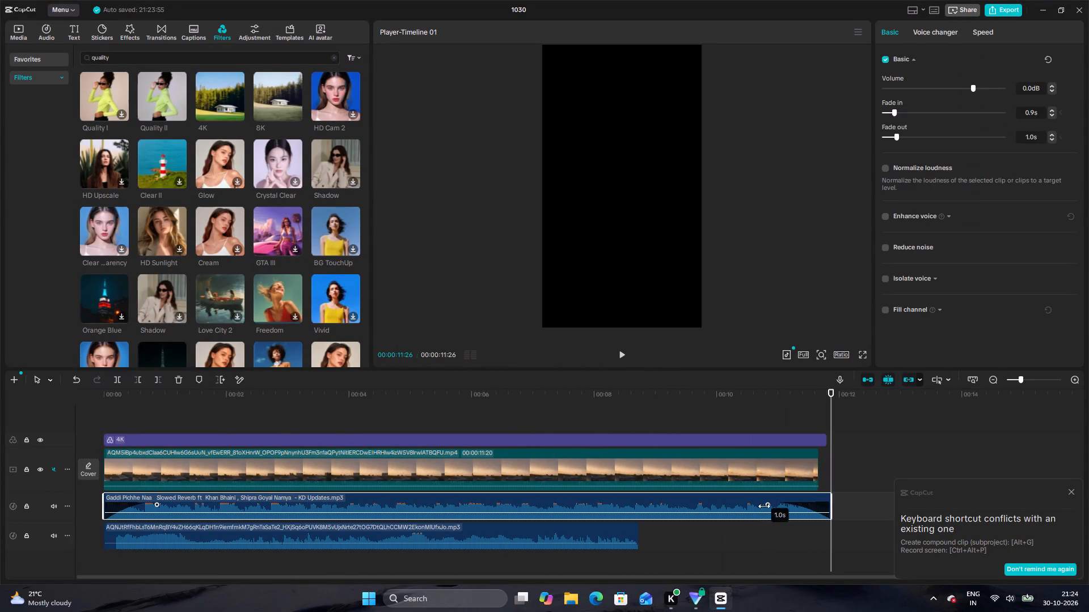
pyautogui.moveTo(764, 506); pyautogui.dragTo(707, 508)
pyautogui.click(643, 414)
pyautogui.moveTo(643, 414); pyautogui.dragTo(0, 379)
pyautogui.press('space')
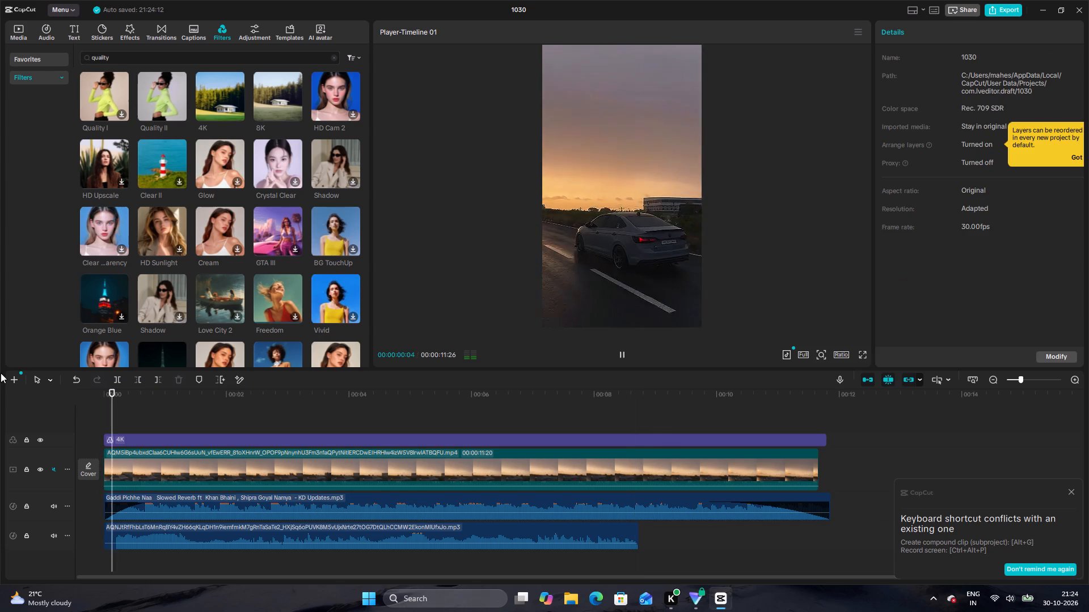
pyautogui.moveTo(155, 506); pyautogui.dragTo(176, 508)
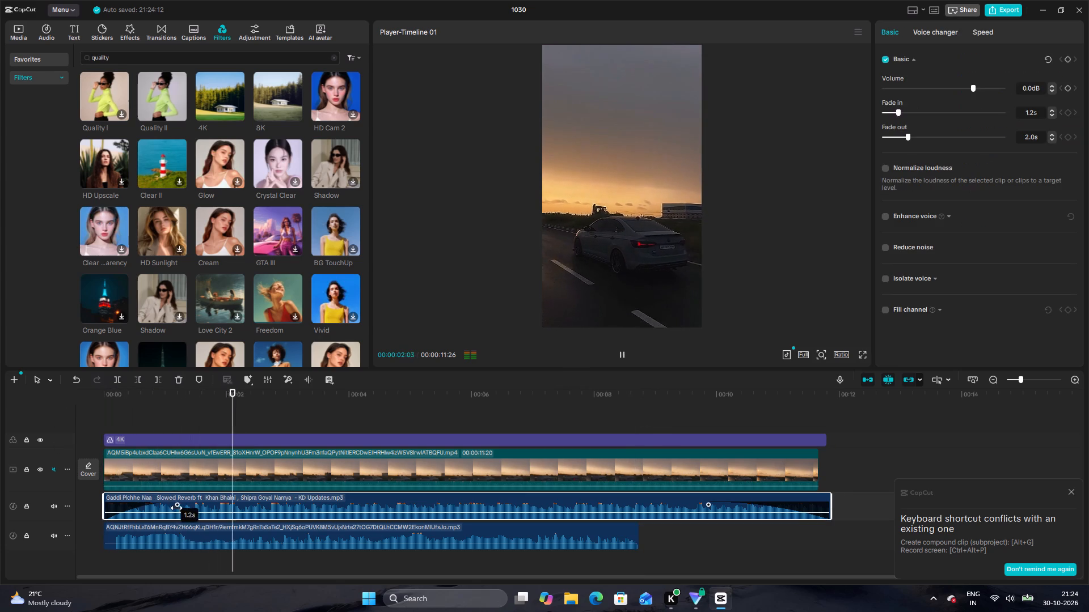
pyautogui.moveTo(176, 508); pyautogui.dragTo(177, 507)
pyautogui.click(116, 398)
pyautogui.moveTo(116, 399); pyautogui.dragTo(89, 404)
pyautogui.press('space')
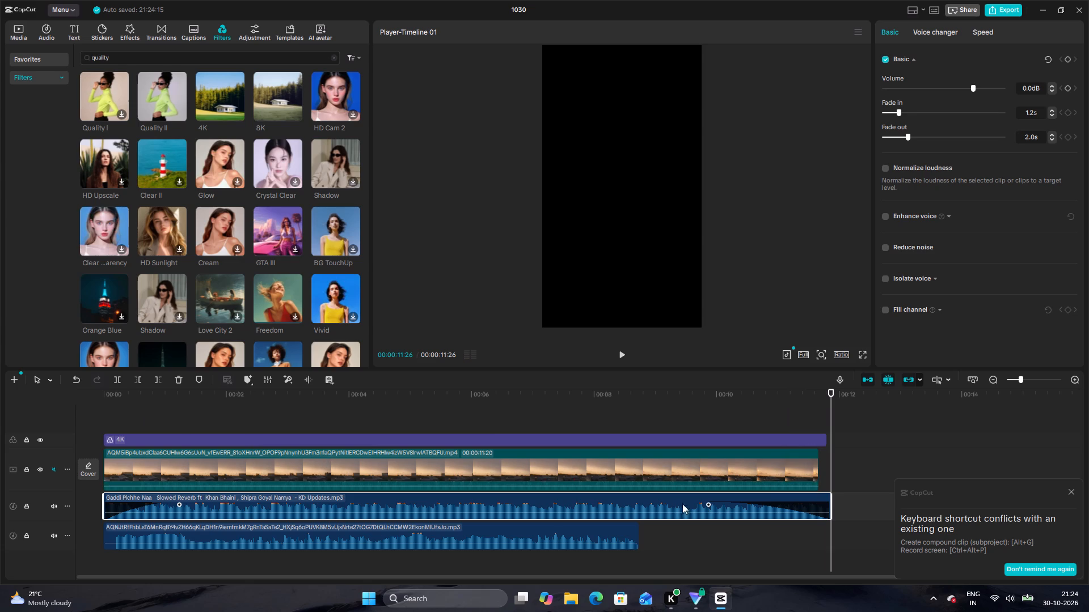
# Lengthen the song's fade-out slightly further and replay the timeline from the start.
pyautogui.moveTo(708, 507); pyautogui.dragTo(690, 504)
pyautogui.click(616, 412)
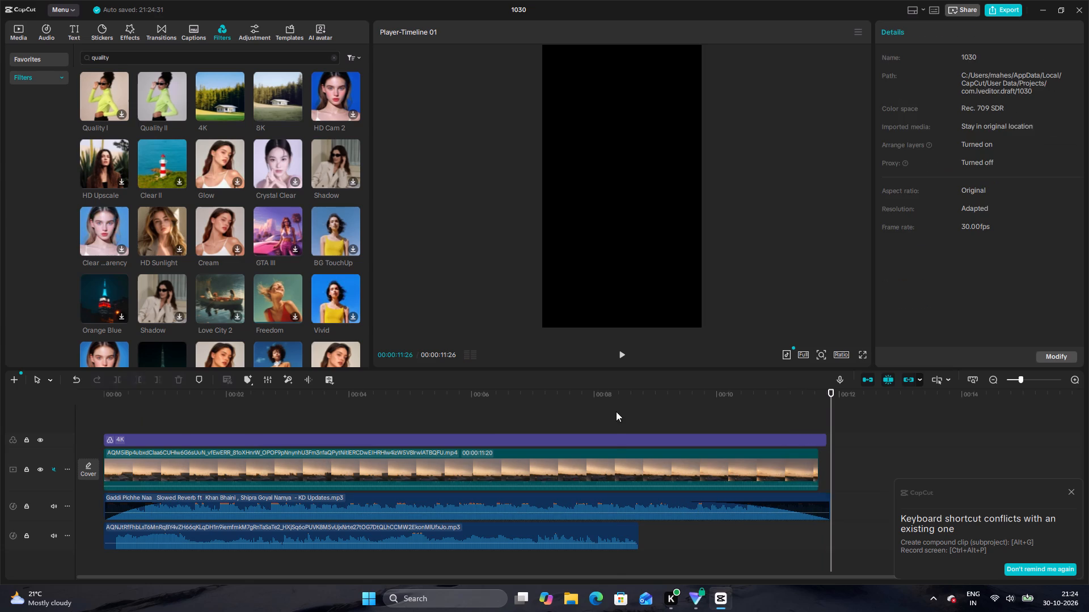
pyautogui.moveTo(616, 411); pyautogui.dragTo(45, 382)
pyautogui.press('space')
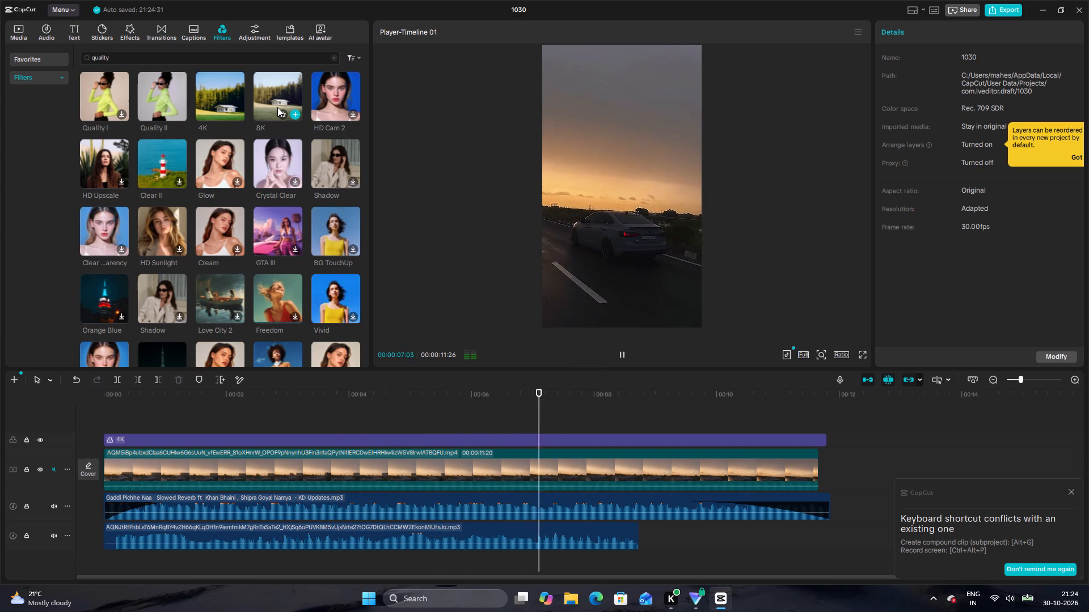
pyautogui.press('space')
# Place the 8K filter above the 4K filter at the timeline start and extend it to the 4K filter's end.
pyautogui.moveTo(277, 107); pyautogui.dragTo(126, 416)
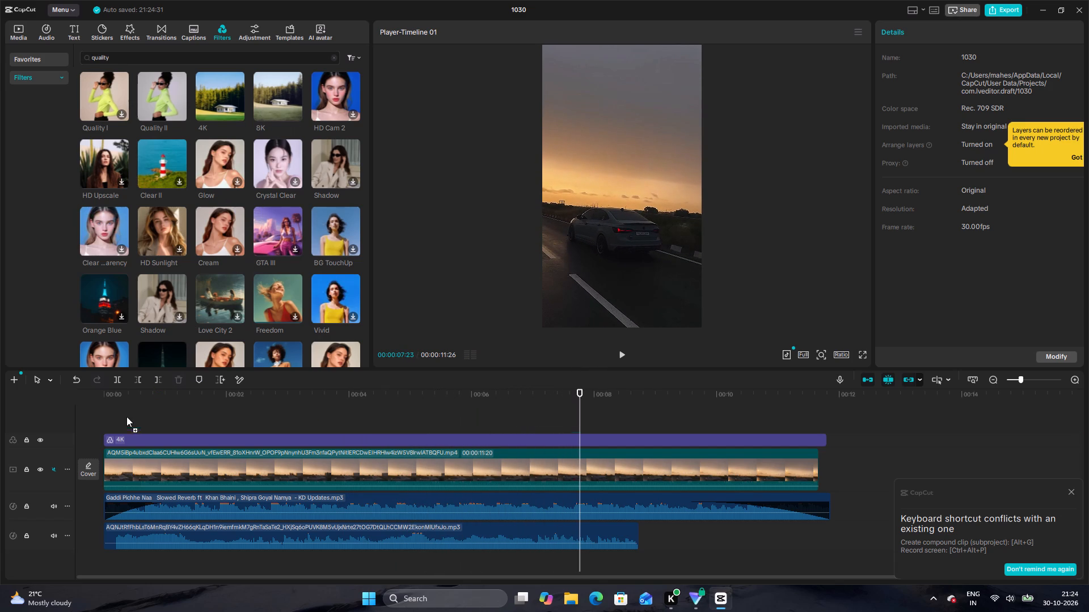
pyautogui.moveTo(126, 416); pyautogui.dragTo(97, 422)
pyautogui.moveTo(286, 441); pyautogui.dragTo(785, 435)
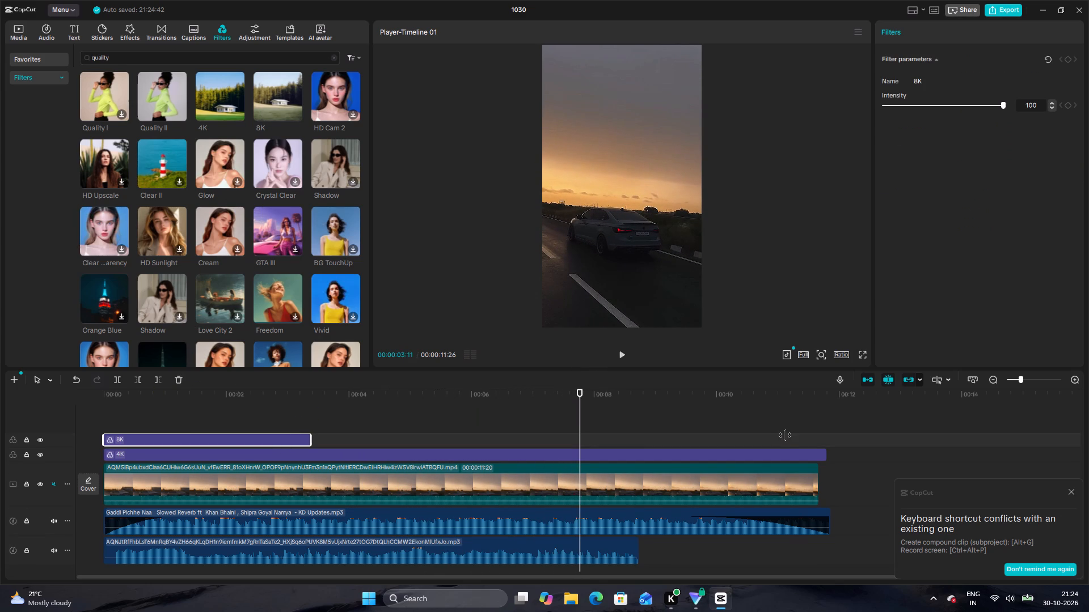
pyautogui.moveTo(785, 435); pyautogui.dragTo(826, 436)
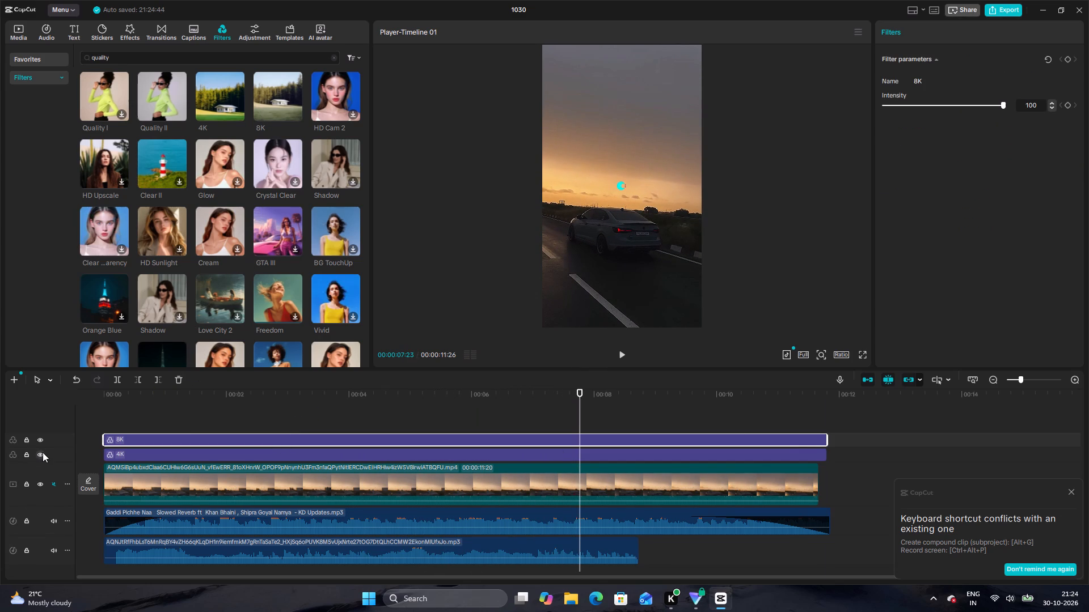
# Hide the 4K filter track so that only the 8K filter applies.
pyautogui.click(43, 452)
pyautogui.click(179, 494)
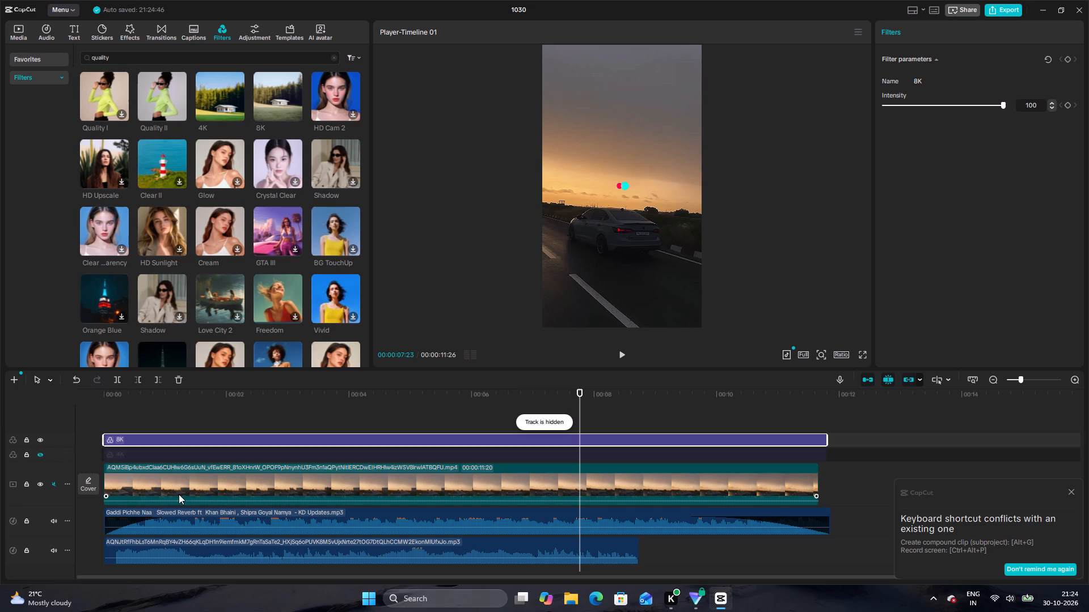
# Try to play the timeline from the start and from about 00:01:23 to review the video with the 8K filter.
pyautogui.click(168, 415)
pyautogui.moveTo(168, 415); pyautogui.dragTo(87, 410)
pyautogui.press('space')
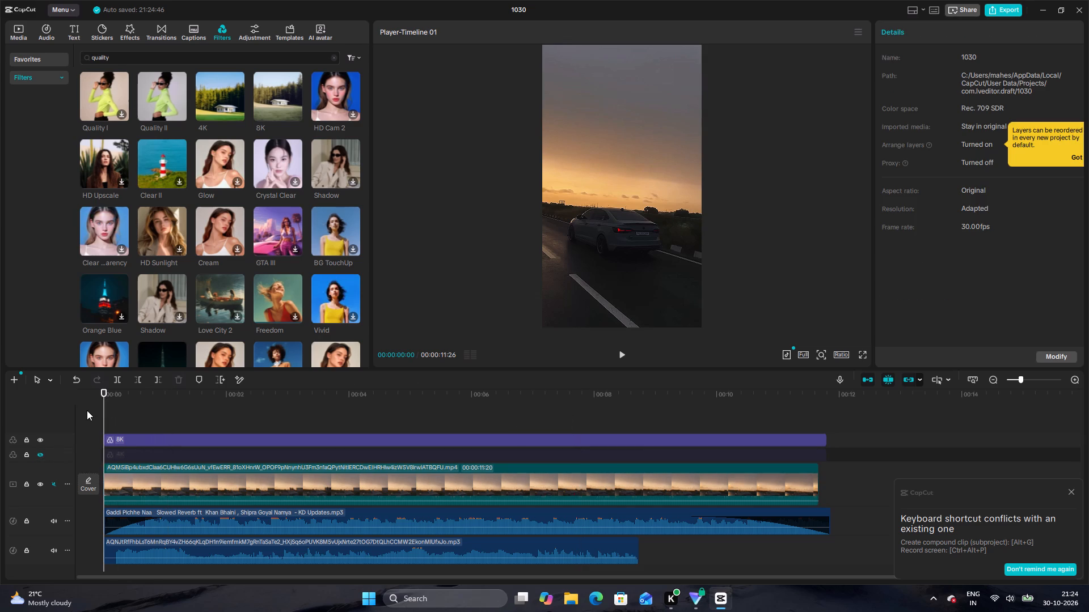
pyautogui.press('space')
pyautogui.click(619, 352)
pyautogui.click(619, 355)
pyautogui.click(171, 487)
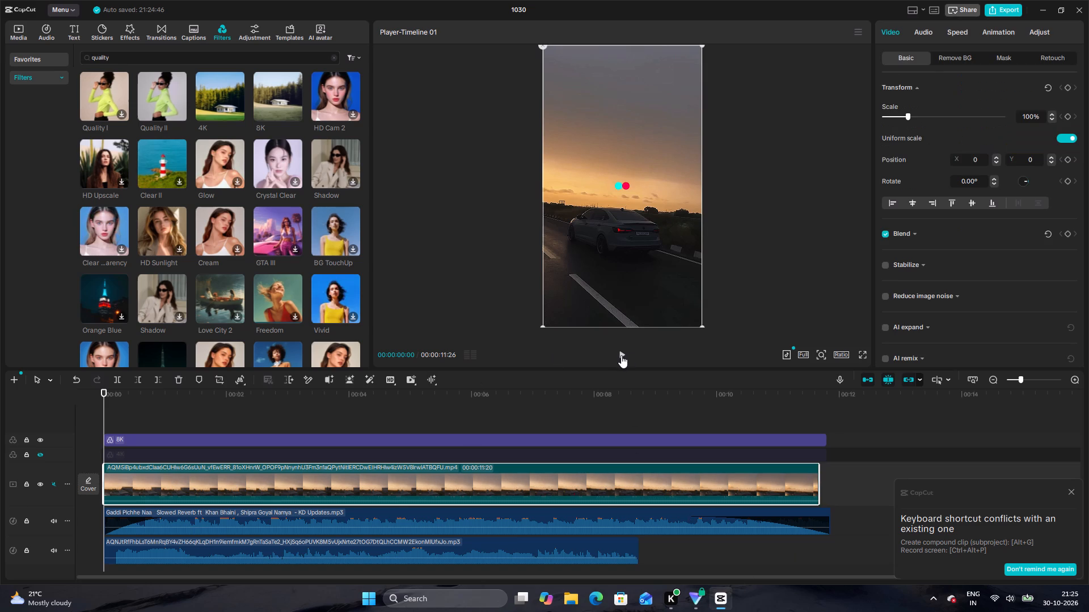
pyautogui.click(621, 355)
pyautogui.click(109, 416)
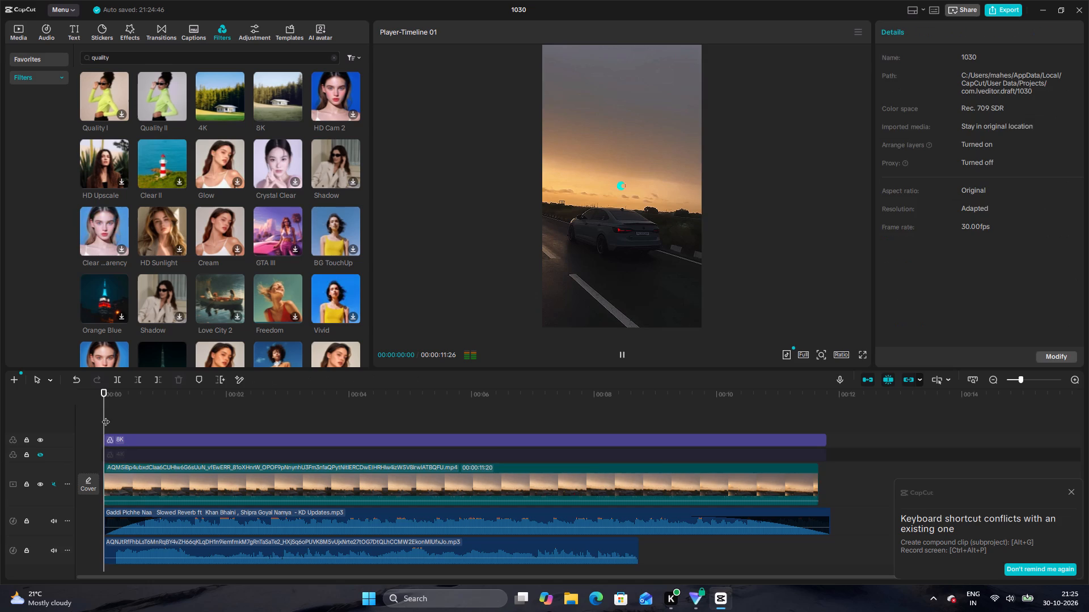
pyautogui.click(104, 416)
pyautogui.moveTo(104, 416); pyautogui.dragTo(212, 417)
pyautogui.click(614, 349)
pyautogui.click(622, 354)
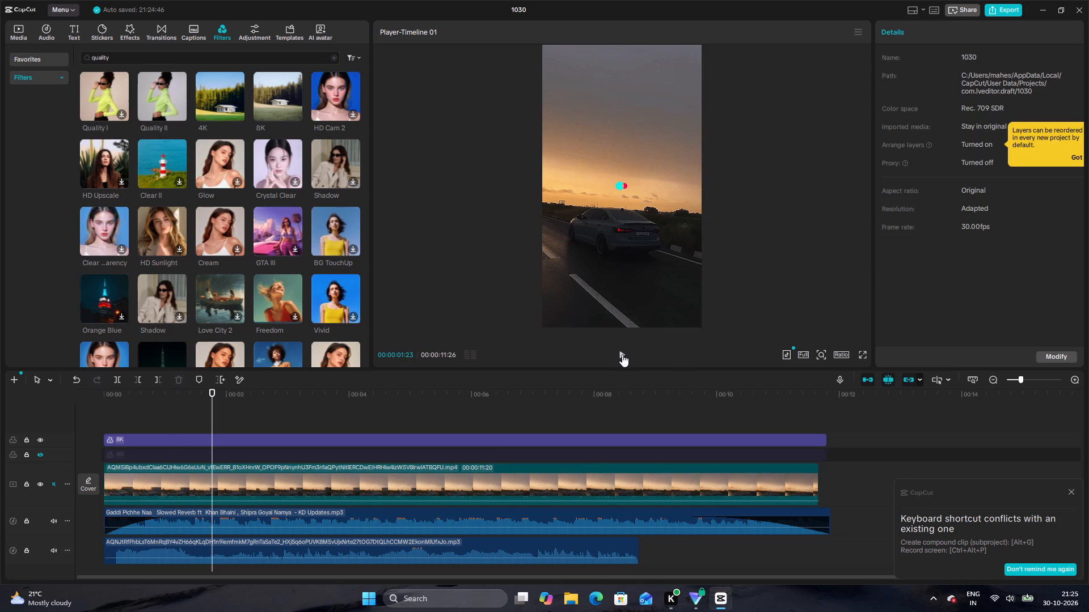
# Change the timeline's frame rate to 60.00 fps in the project settings and save.
pyautogui.click(1056, 359)
pyautogui.click(532, 424)
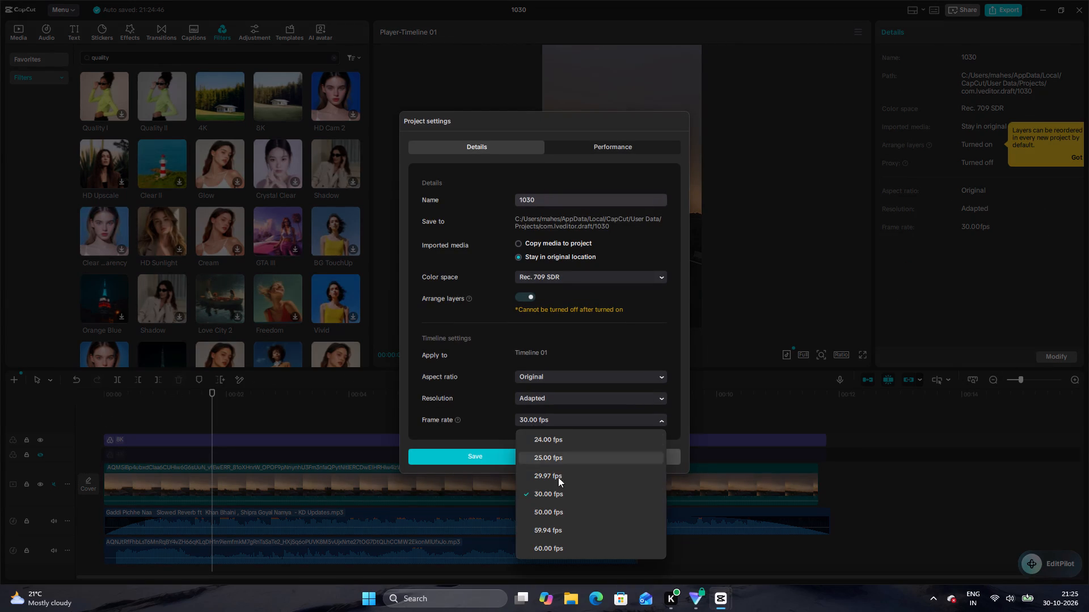
pyautogui.click(563, 551)
pyautogui.click(513, 458)
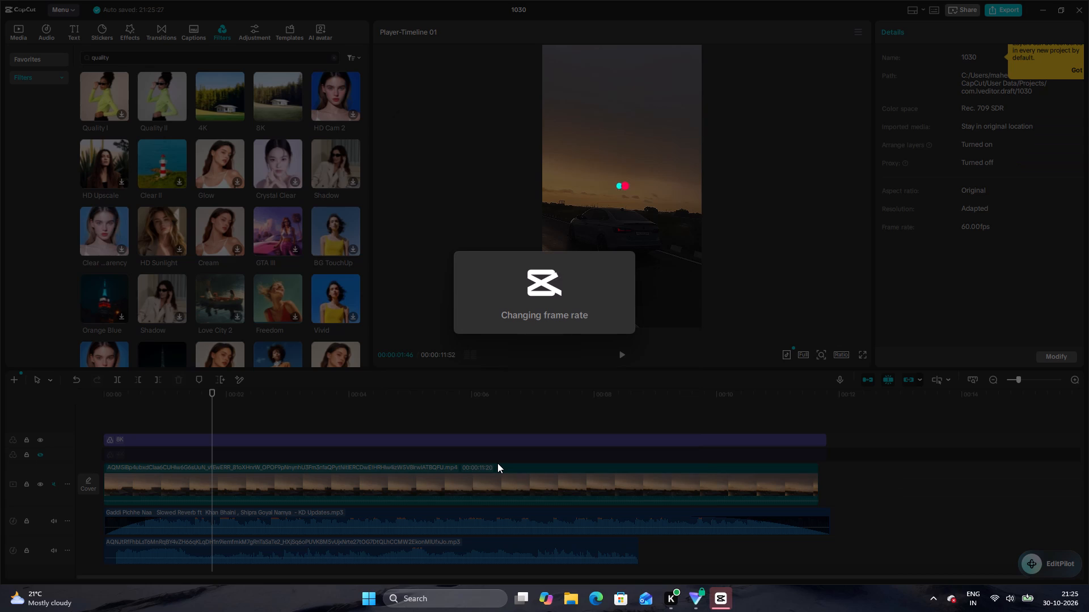
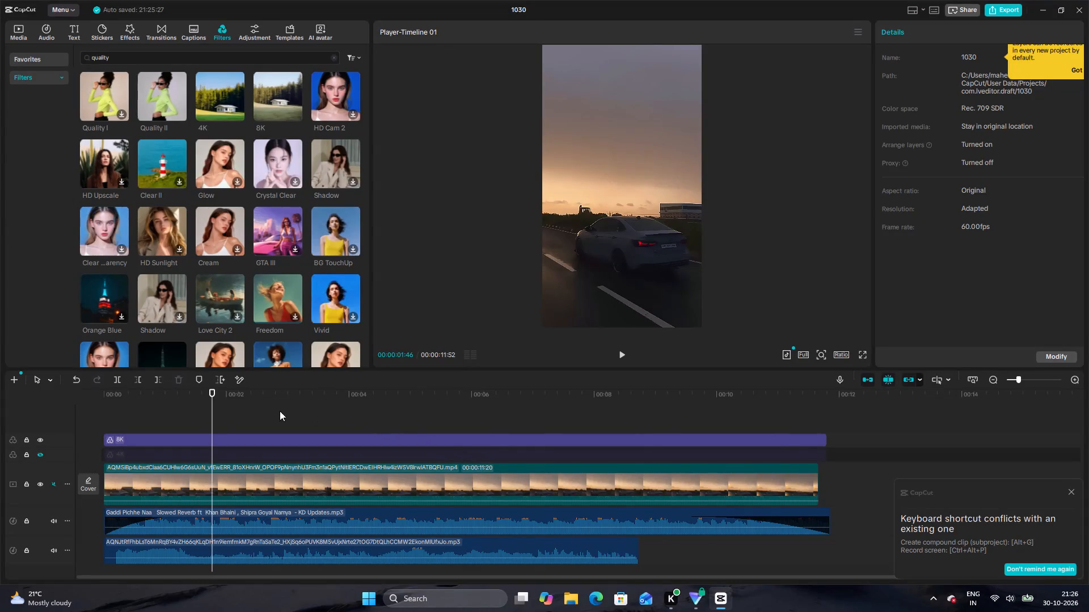
# Compare the 8K and 4K filters at about 00:01:21 by toggling their tracks' visibility, finishing with only 8K shown.
pyautogui.moveTo(213, 421); pyautogui.dragTo(170, 428)
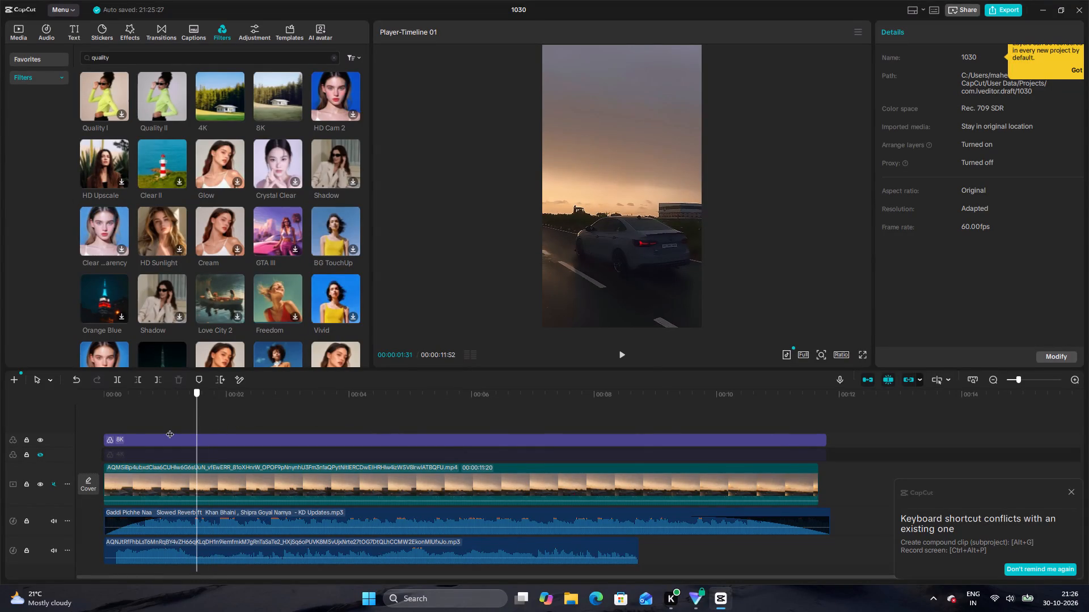
pyautogui.moveTo(170, 428); pyautogui.dragTo(187, 429)
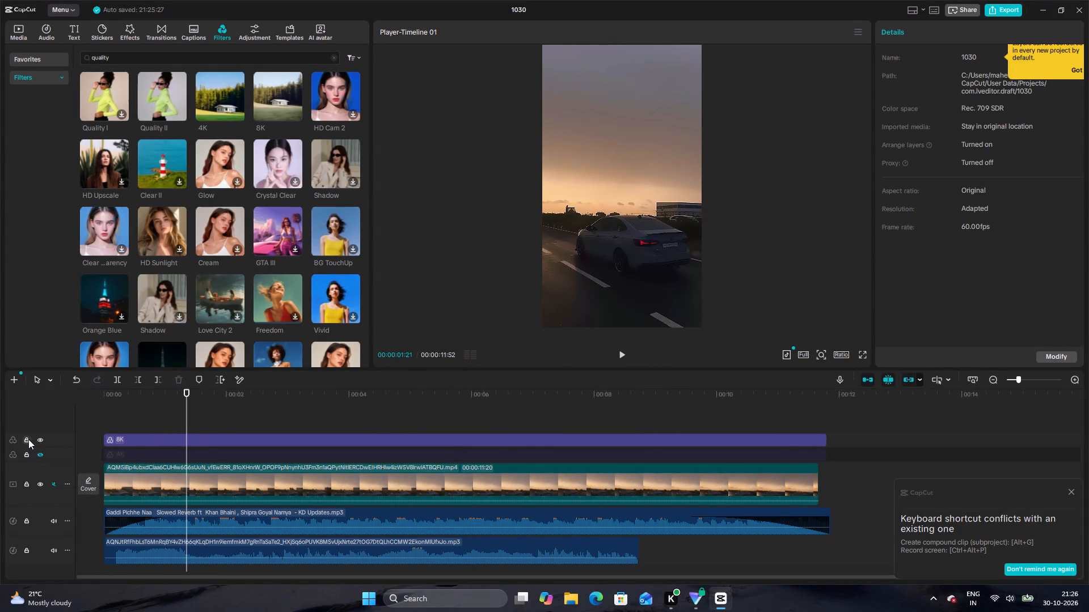
pyautogui.click(38, 439)
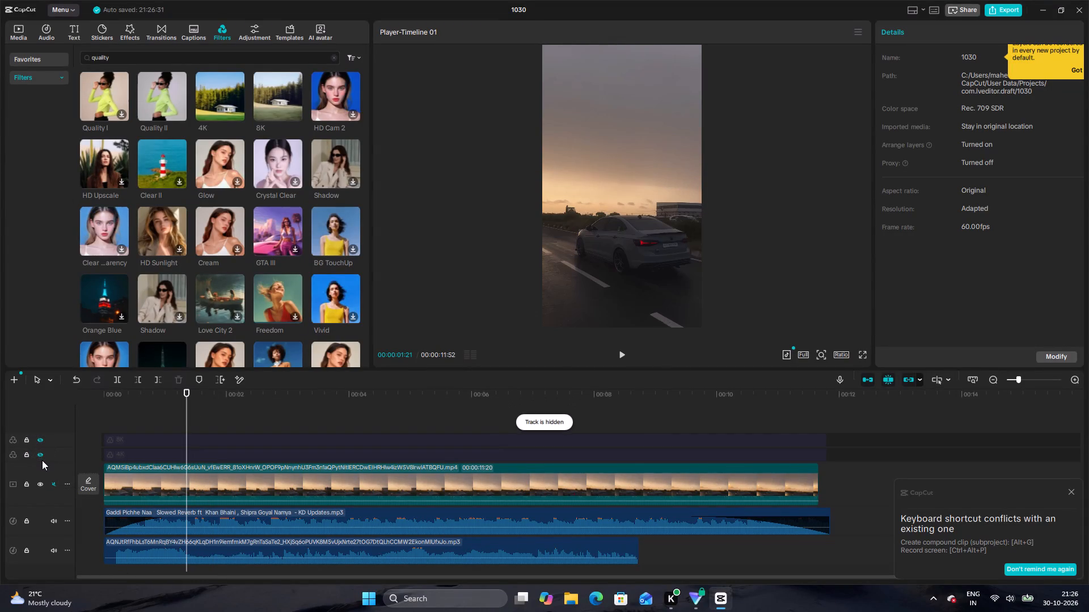
pyautogui.click(42, 460)
pyautogui.click(41, 455)
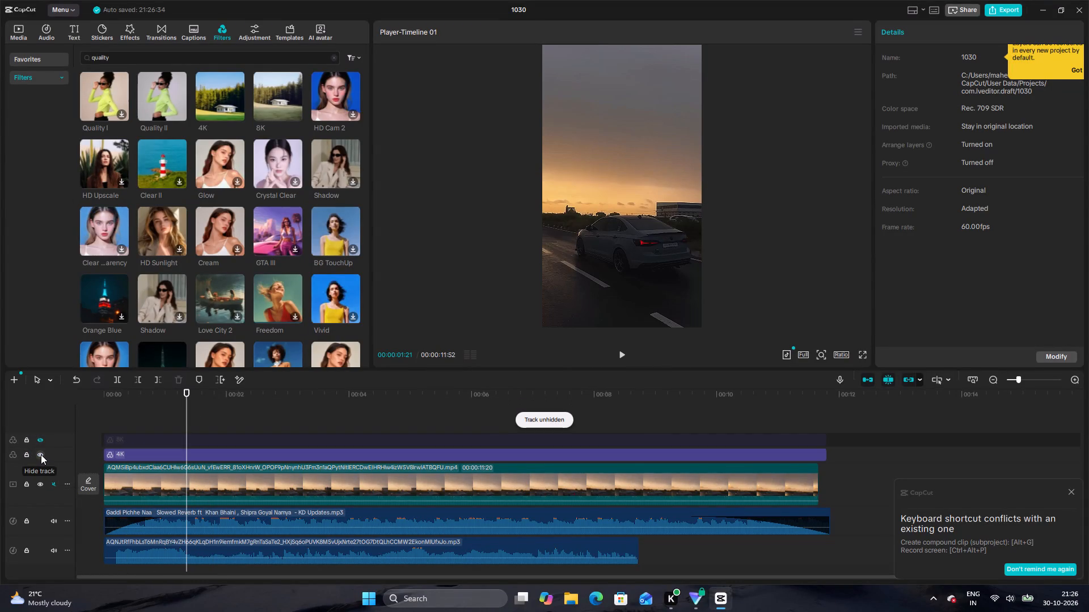
pyautogui.click(40, 440)
pyautogui.click(41, 456)
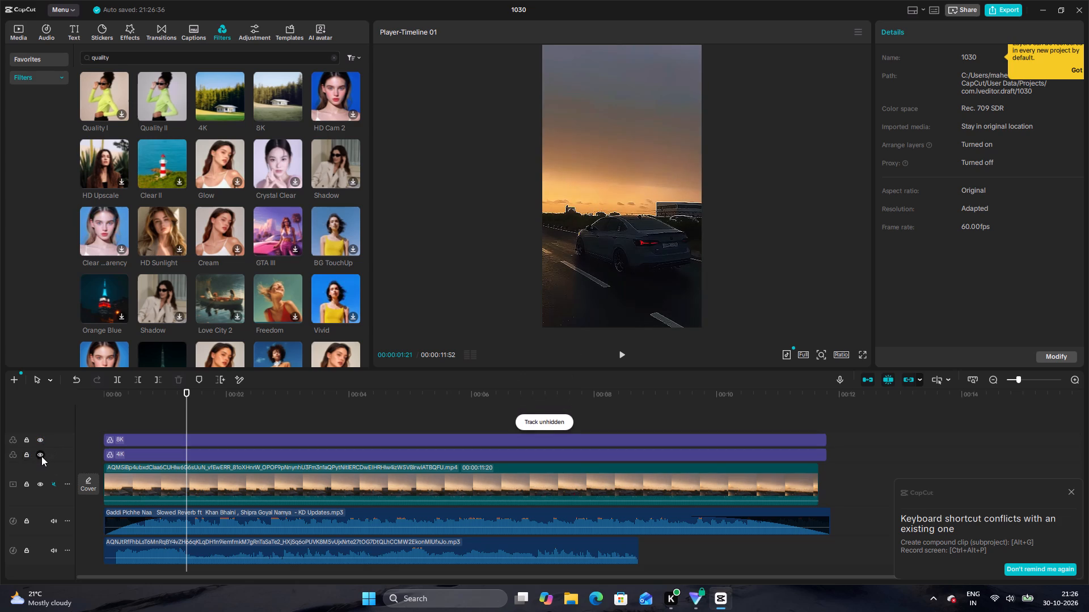
# Play the video from the start in full screen with the 8K filter, then return to the editor.
pyautogui.moveTo(187, 419); pyautogui.dragTo(102, 425)
pyautogui.click(623, 352)
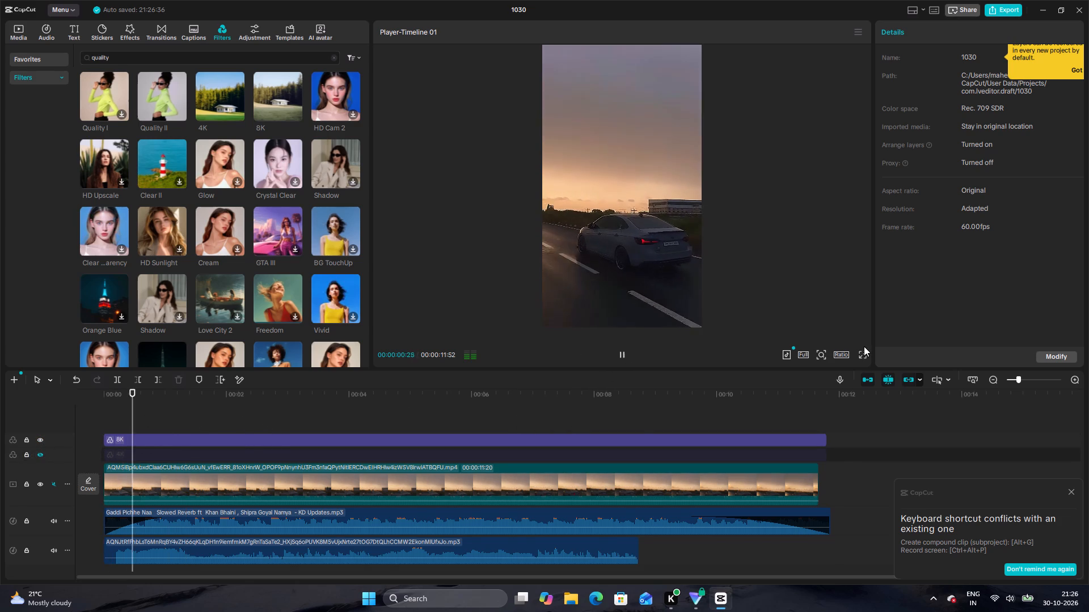
pyautogui.click(862, 349)
pyautogui.click(863, 356)
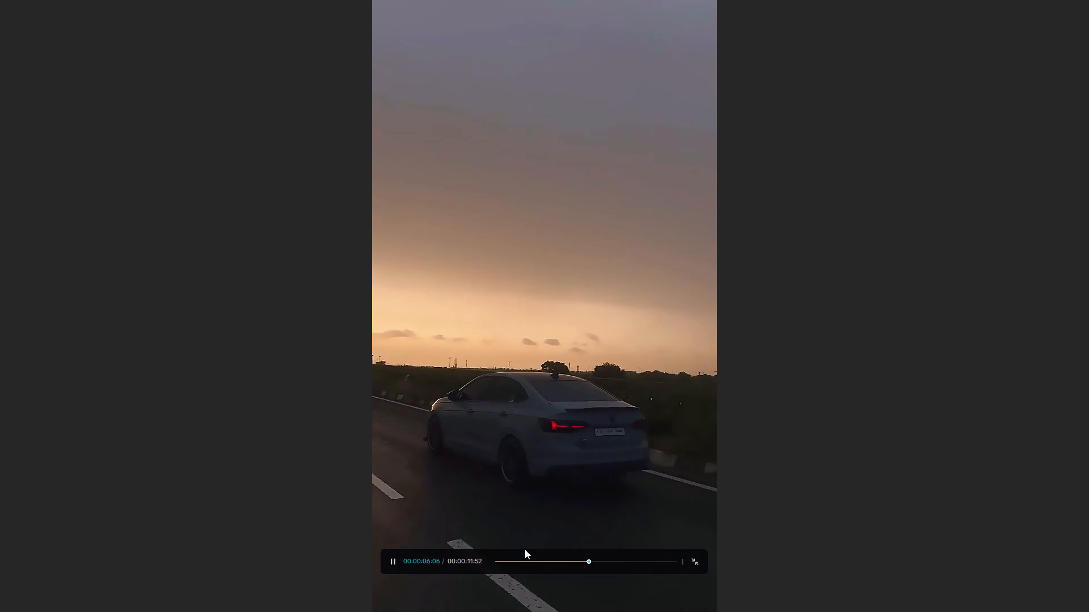
pyautogui.press('Escape')
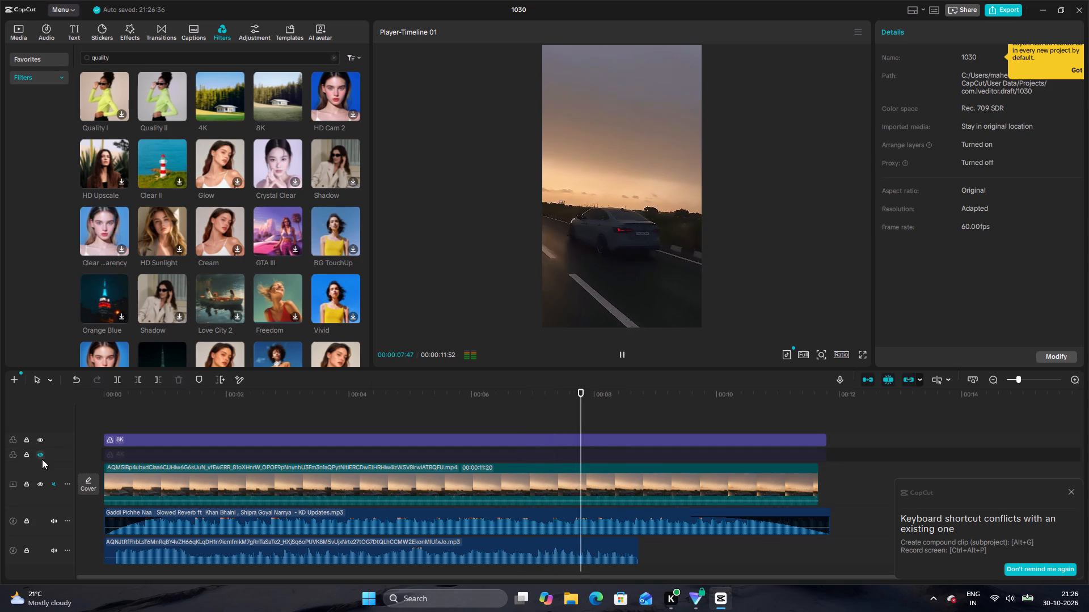
# Show the 4K filter track and hide the 8K filter track.
pyautogui.click(42, 456)
pyautogui.click(43, 438)
# Play the video from the timeline start in full screen with the 4K filter, then return to the editor.
pyautogui.click(528, 433)
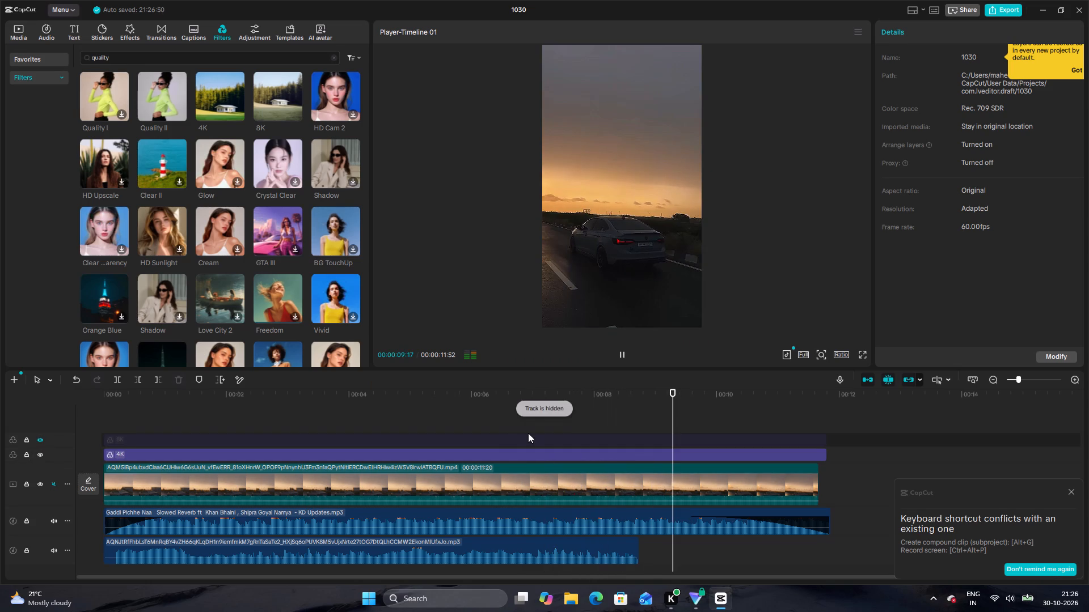
pyautogui.moveTo(528, 433); pyautogui.dragTo(161, 443)
pyautogui.click(176, 405)
pyautogui.moveTo(174, 406); pyautogui.dragTo(64, 401)
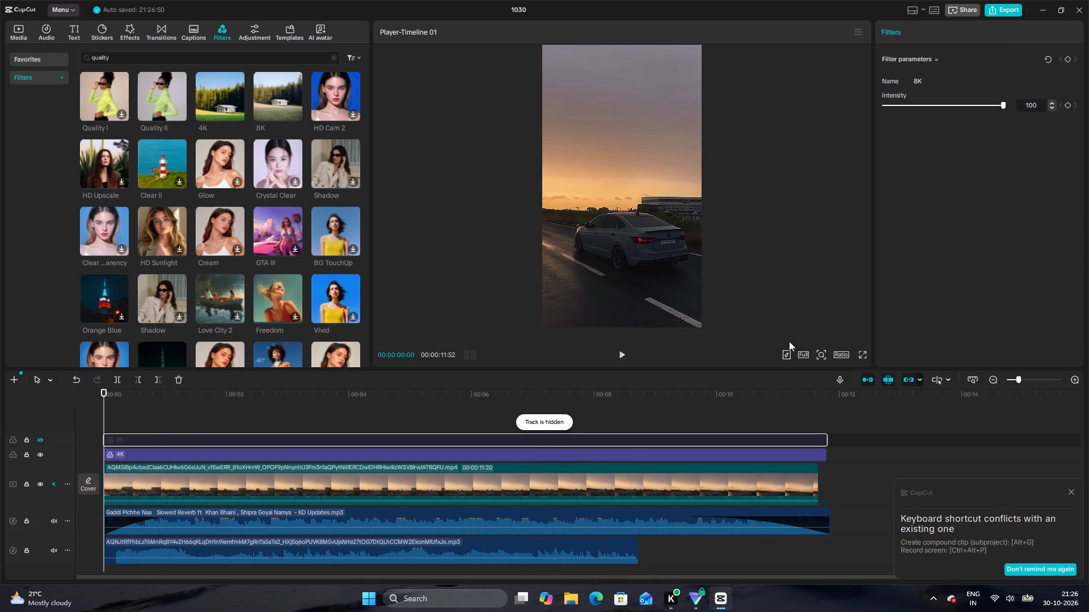
pyautogui.click(863, 355)
pyautogui.press('space')
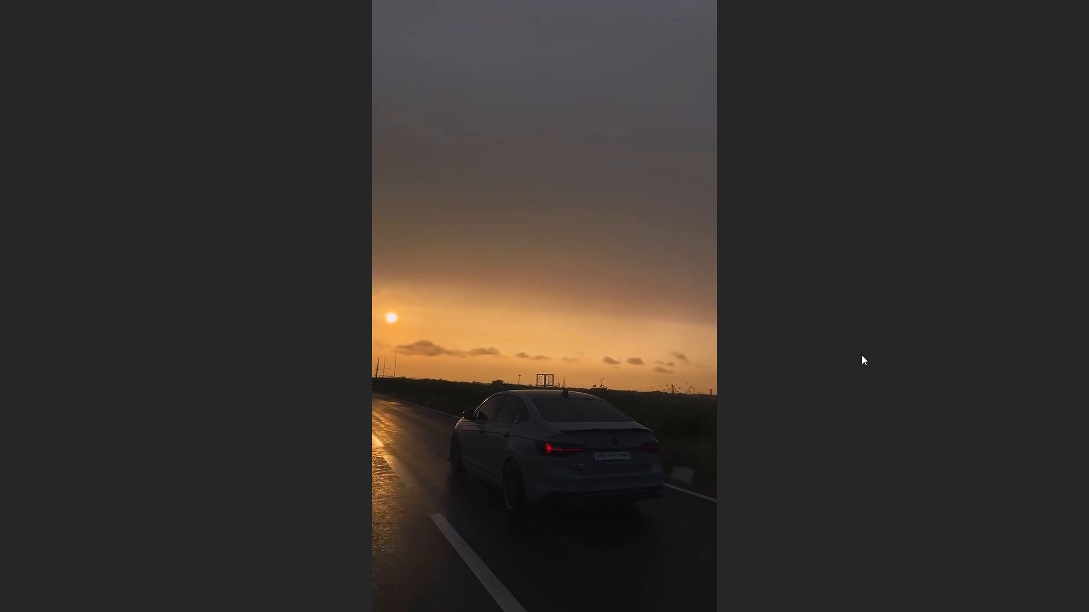
pyautogui.press('Escape')
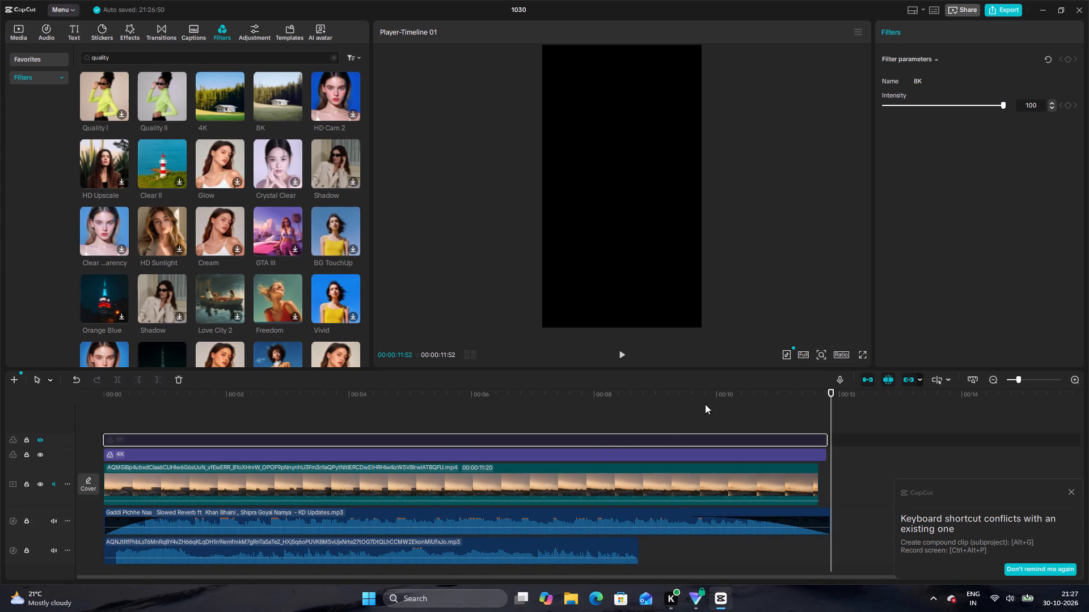
# Play from the start and lower the volume of the audio clip beneath the Gaddi Pichhe Naa song to -4.1 dB.
pyautogui.click(138, 399)
pyautogui.moveTo(136, 400); pyautogui.dragTo(92, 401)
pyautogui.press('space')
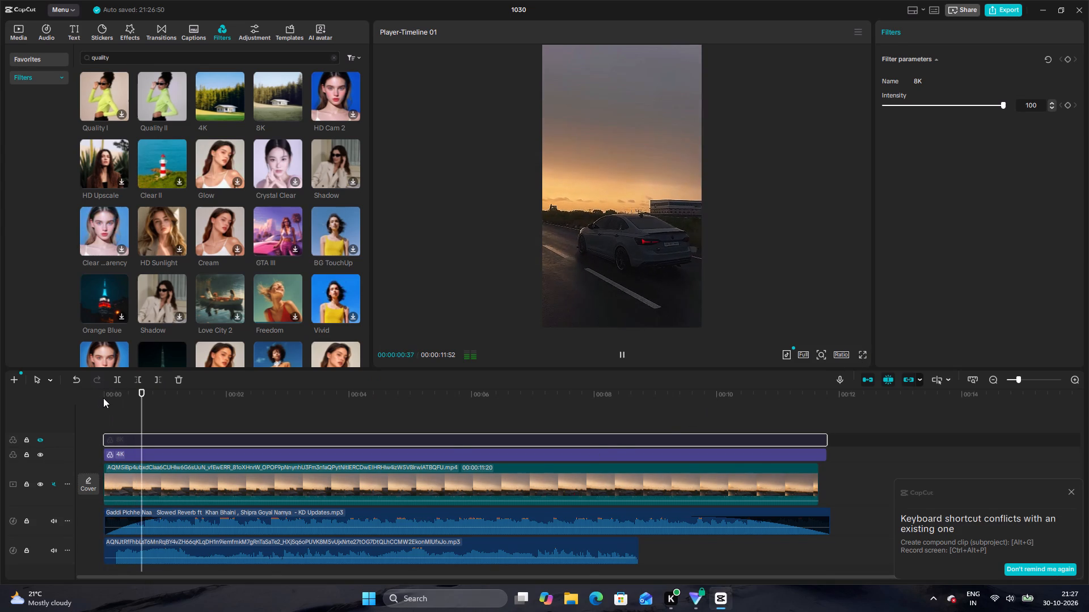
pyautogui.click(198, 552)
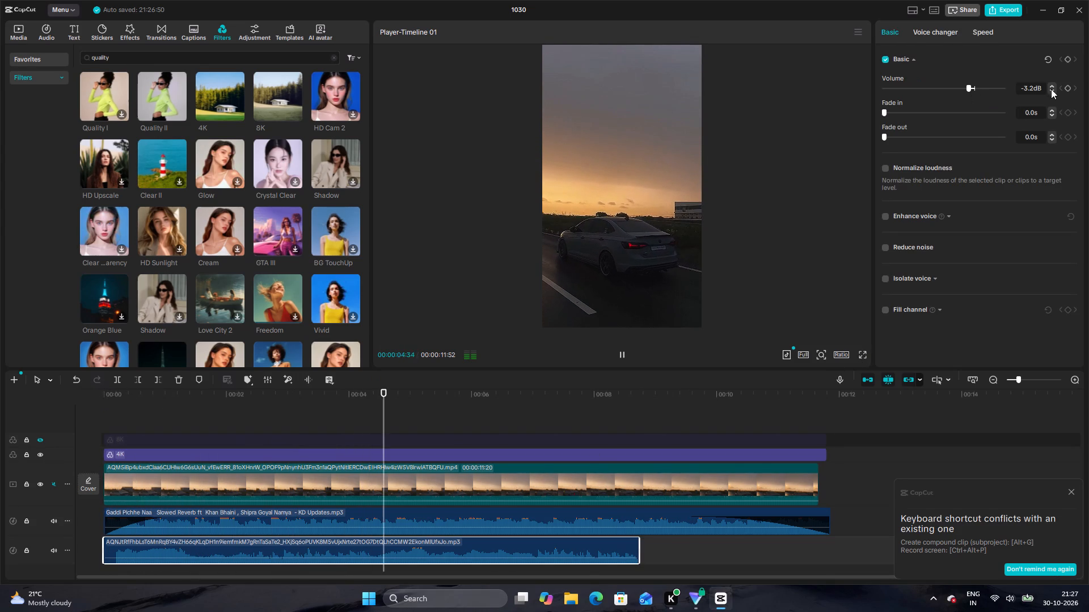
pyautogui.click(1053, 92)
pyautogui.click(1053, 92)
pyautogui.tripleClick(1052, 91)
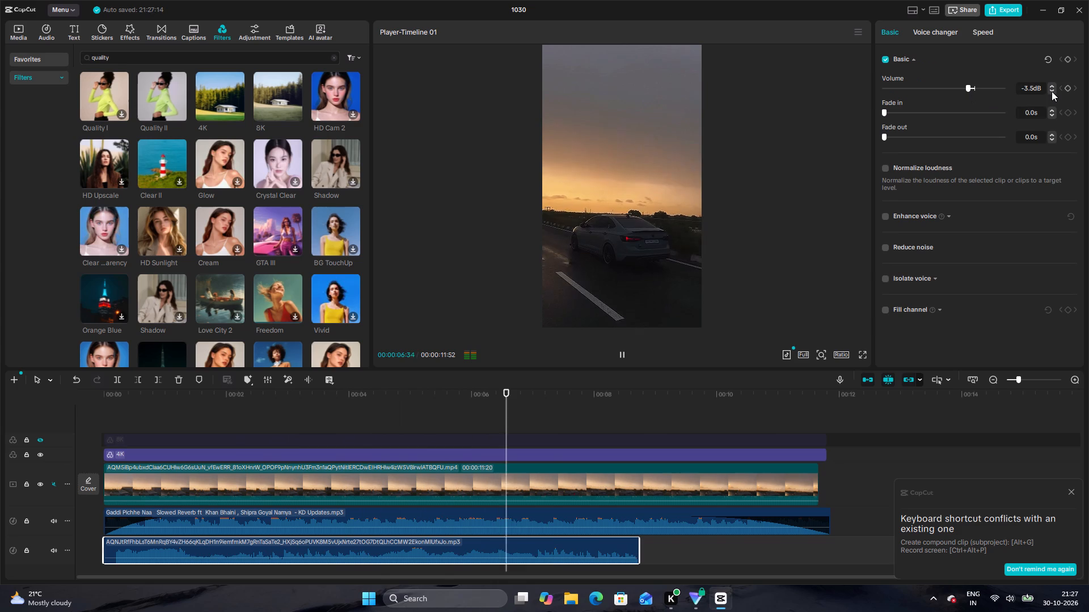
pyautogui.tripleClick(1052, 91)
pyautogui.click(1051, 91)
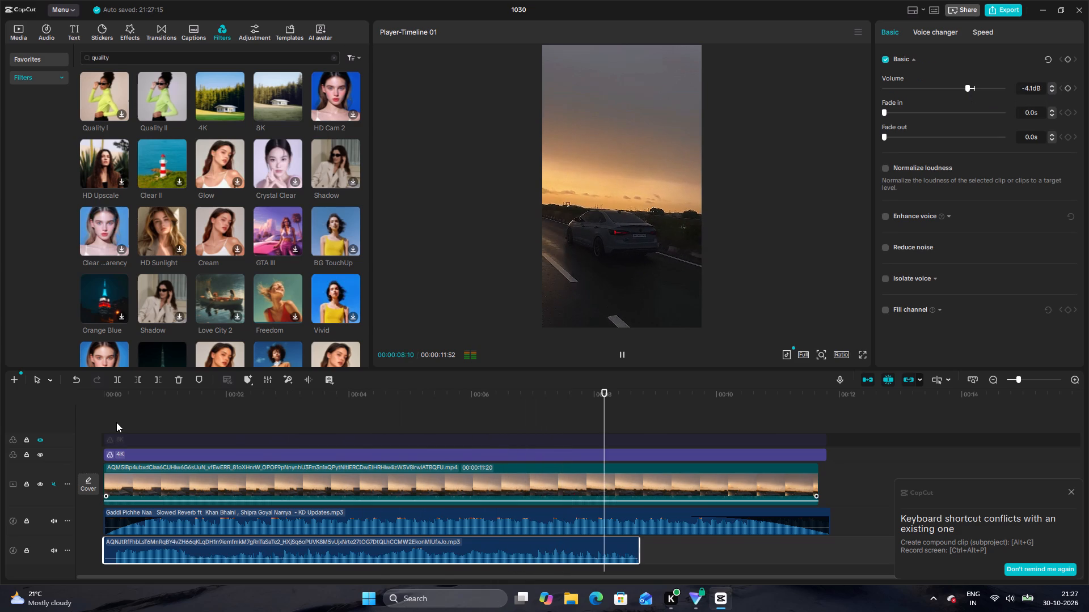
# Replay the timeline from the start to review the balance between the two audio tracks.
pyautogui.click(116, 422)
pyautogui.moveTo(116, 421); pyautogui.dragTo(95, 426)
pyautogui.press('space')
pyautogui.press('space')
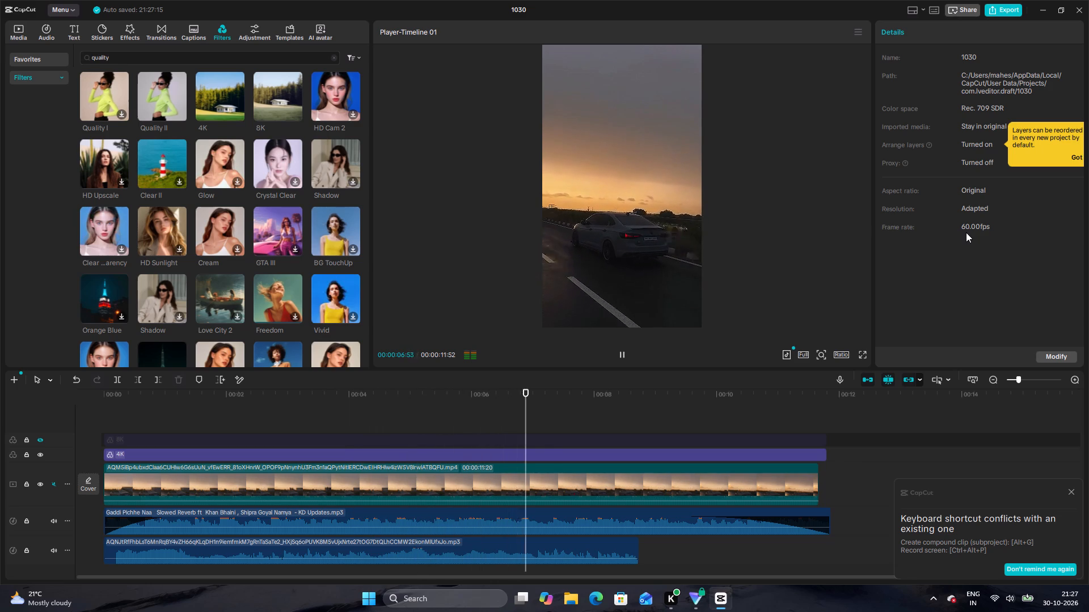
# Add another copy of the 9-second AQNJtRfFh mp3 from the imported media right after its existing clip on the bottom audio track.
pyautogui.click(594, 547)
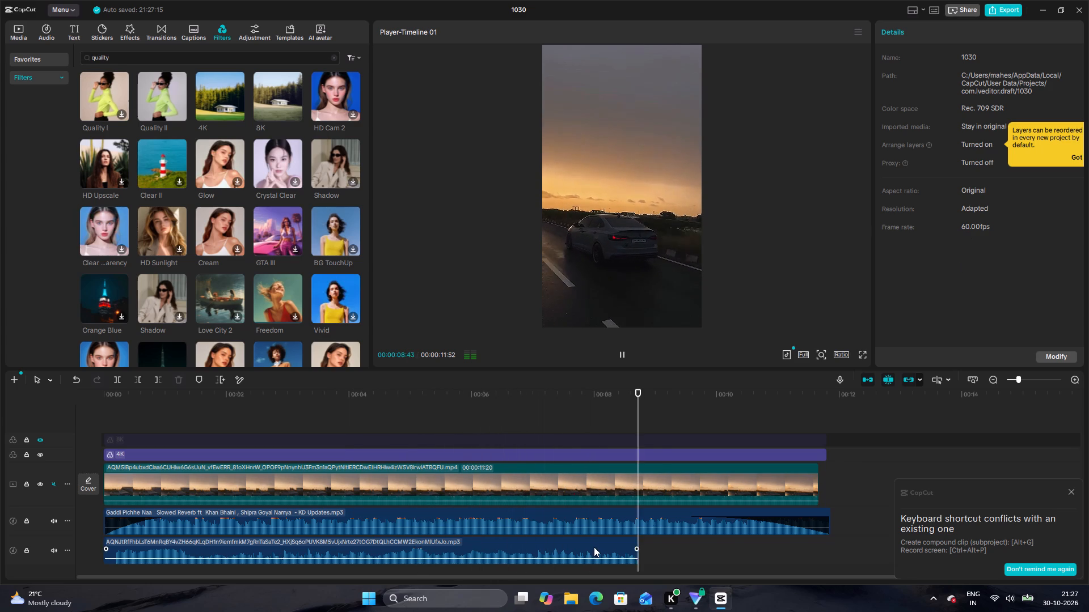
pyautogui.rightClick(594, 546)
pyautogui.click(12, 28)
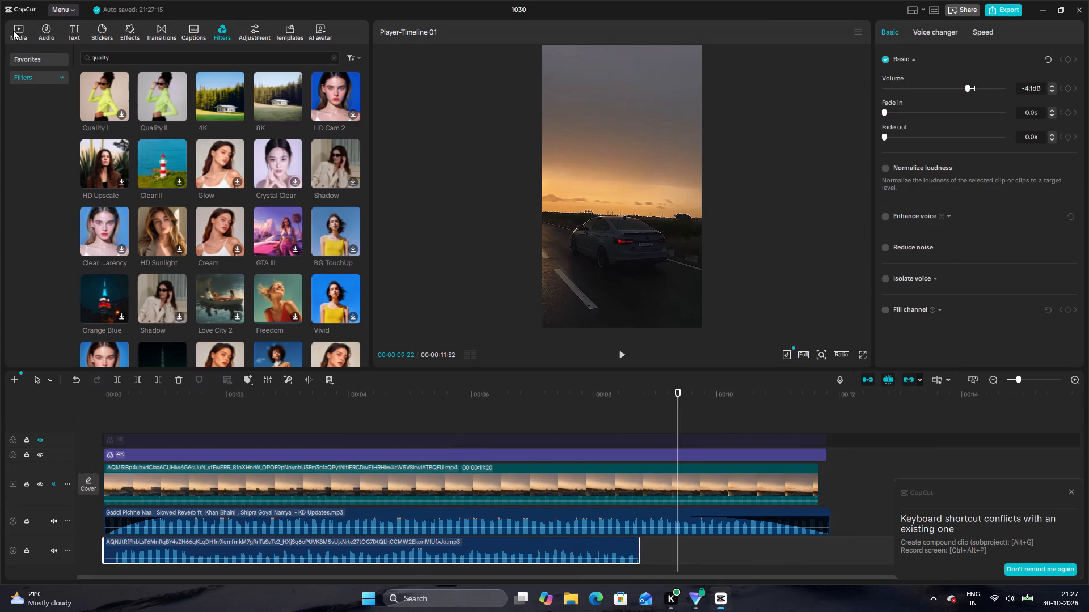
pyautogui.click(28, 39)
pyautogui.moveTo(175, 107); pyautogui.dragTo(601, 424)
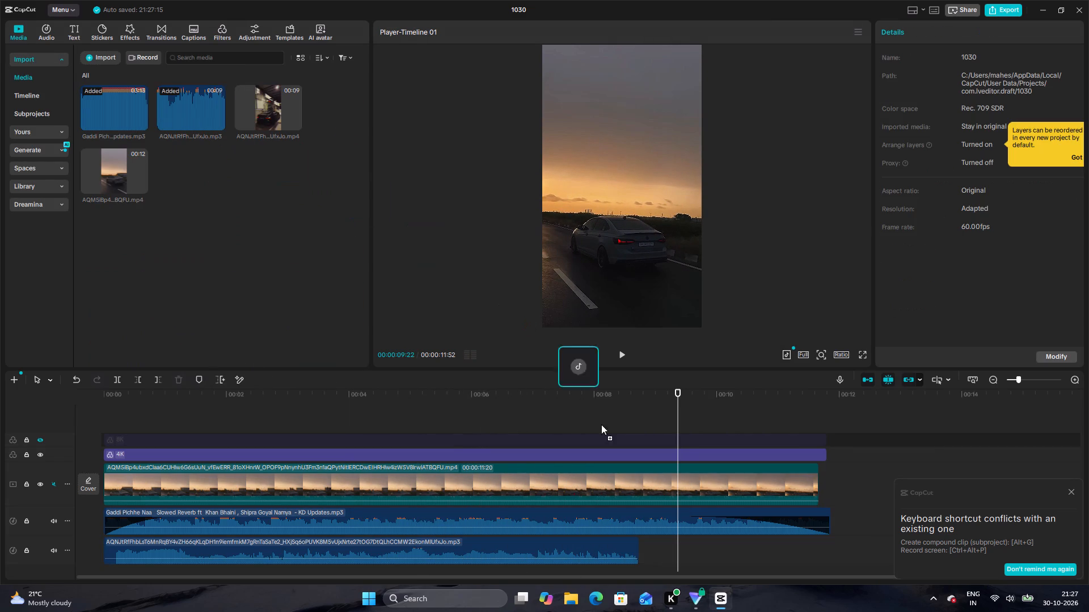
pyautogui.moveTo(601, 424); pyautogui.dragTo(640, 548)
# Trim the end of the added audio copy to the end of the Gaddi Pichhe Naa song at 00:00:11:52.
pyautogui.moveTo(564, 573); pyautogui.dragTo(635, 580)
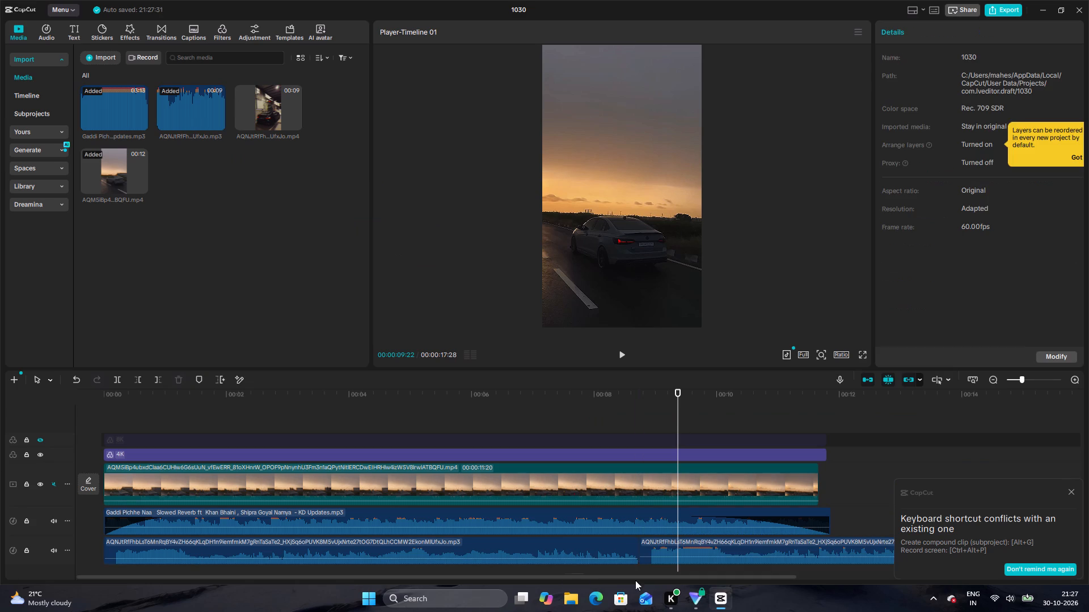
pyautogui.moveTo(635, 580); pyautogui.dragTo(653, 580)
pyautogui.moveTo(634, 579); pyautogui.dragTo(856, 570)
pyautogui.click(849, 547)
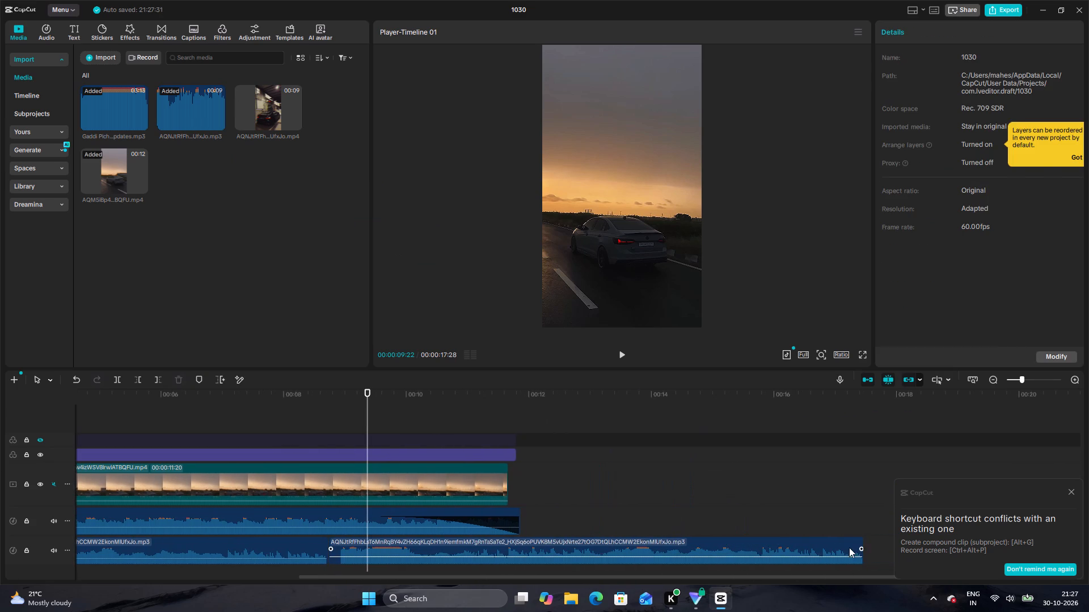
pyautogui.moveTo(865, 558); pyautogui.dragTo(519, 554)
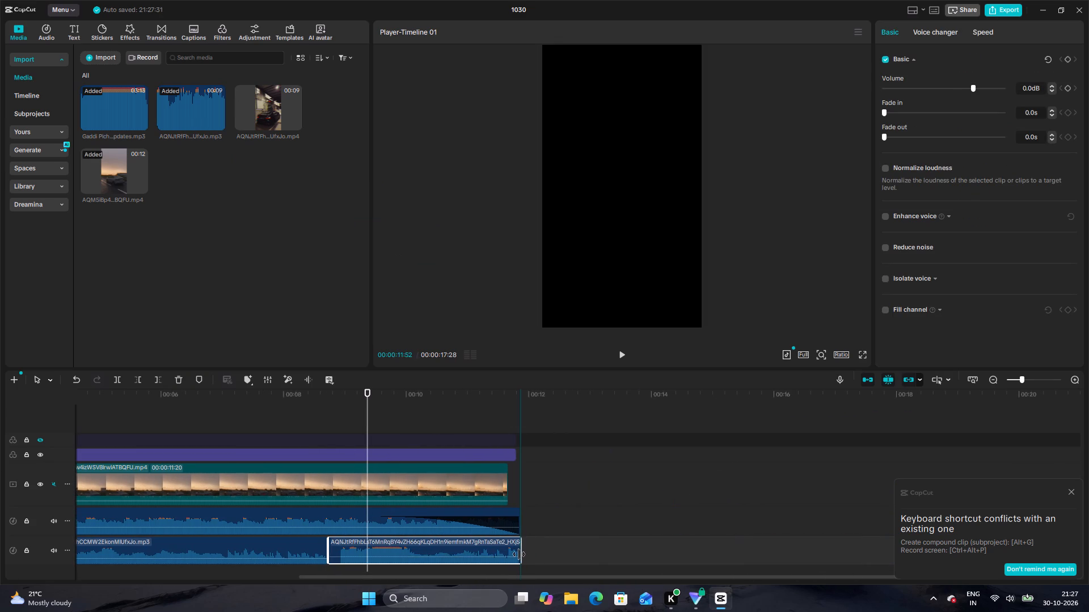
pyautogui.moveTo(519, 554); pyautogui.dragTo(522, 554)
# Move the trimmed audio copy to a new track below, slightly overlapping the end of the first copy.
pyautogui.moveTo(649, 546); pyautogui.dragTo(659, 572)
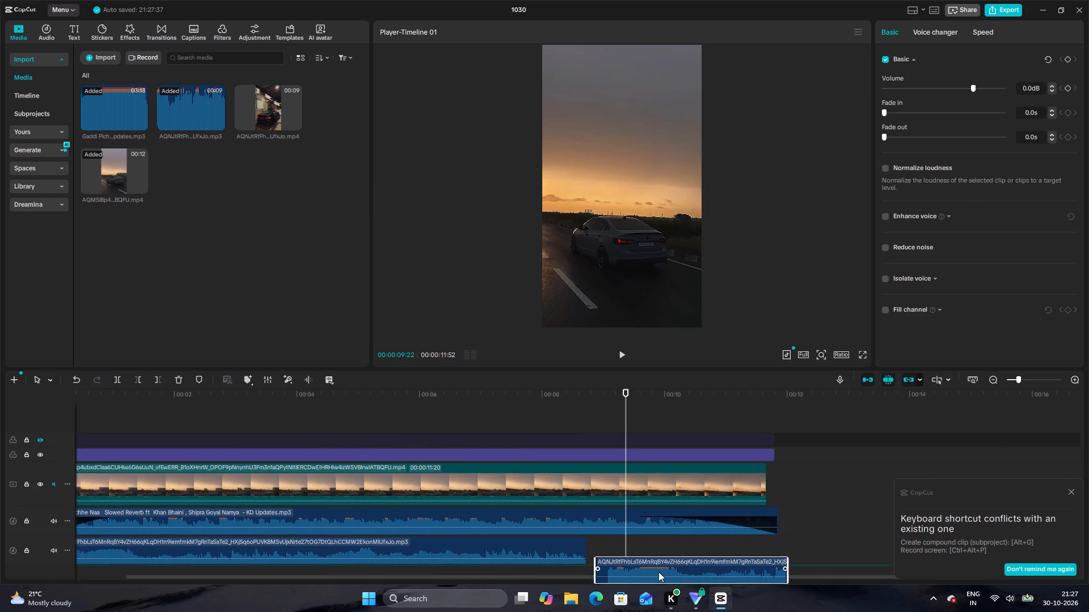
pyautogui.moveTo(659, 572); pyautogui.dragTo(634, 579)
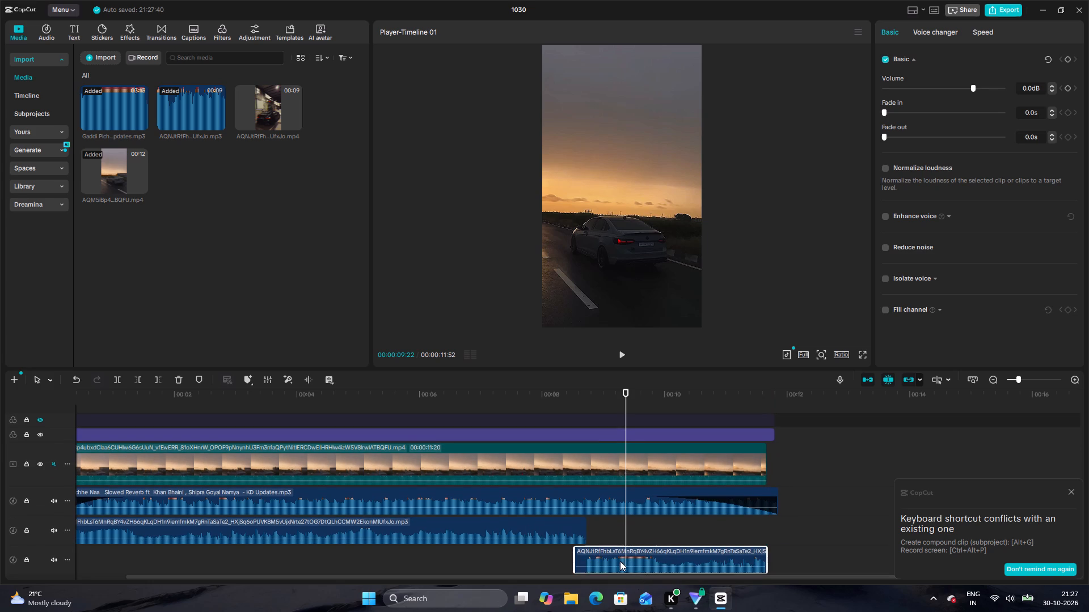
# Play the whole timeline from the start to review the layered audio.
pyautogui.click(134, 412)
pyautogui.moveTo(134, 411); pyautogui.dragTo(5, 403)
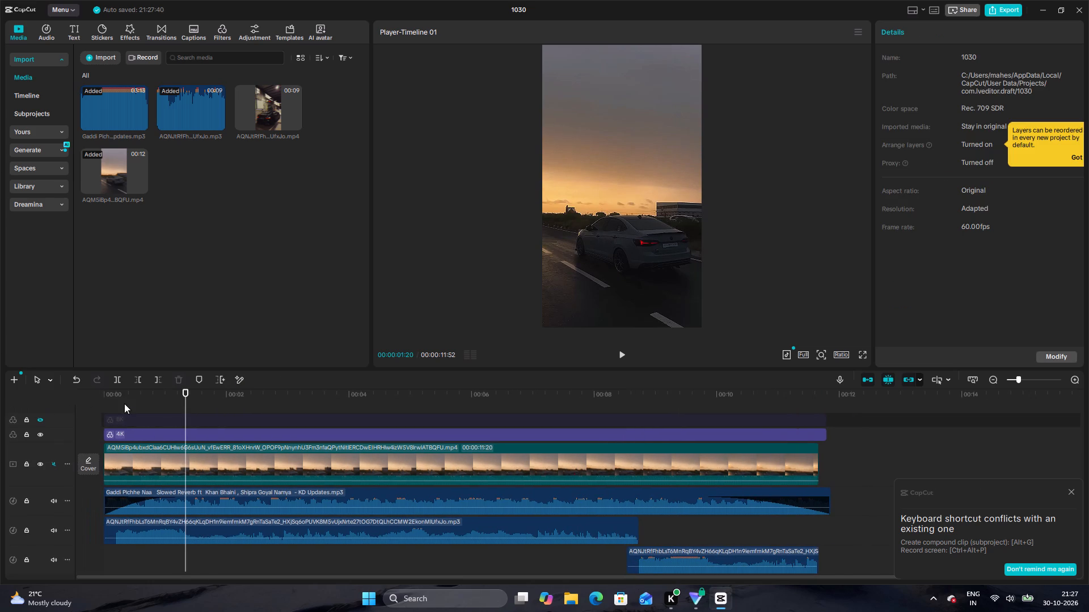
pyautogui.click(125, 405)
pyautogui.moveTo(124, 405); pyautogui.dragTo(84, 405)
pyautogui.press('space')
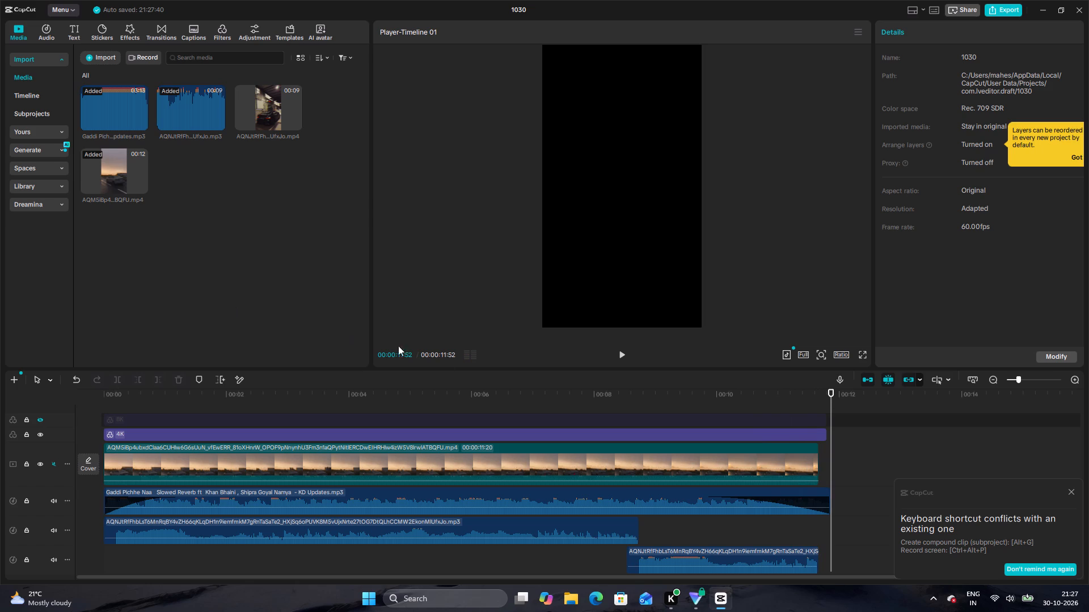
# Trim the start of the second audio copy to about 00:00:11:17, keeping only its short last portion.
pyautogui.doubleClick(513, 407)
pyautogui.click(659, 559)
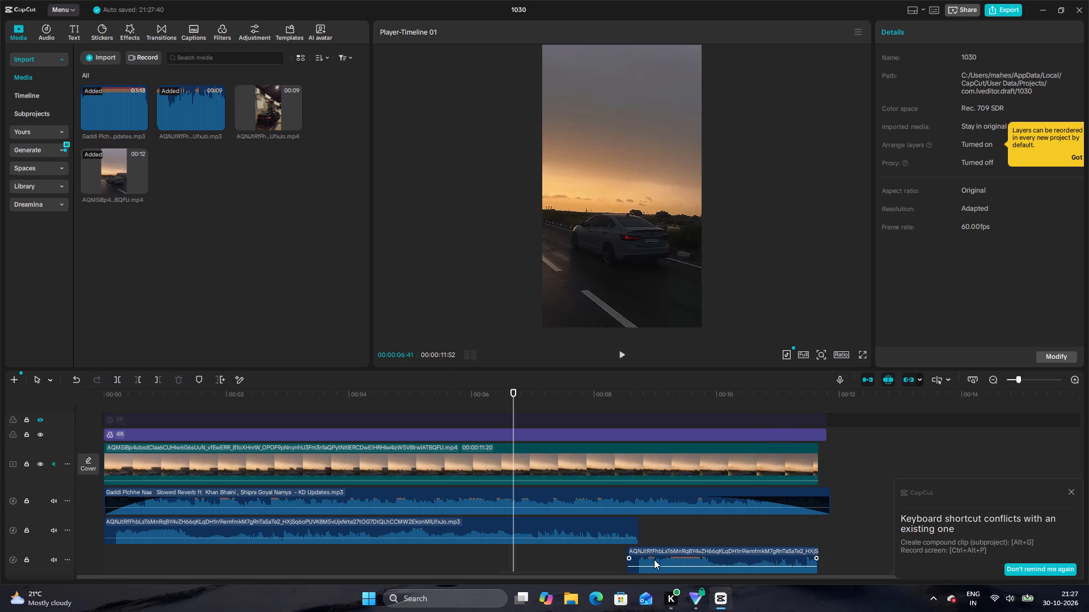
pyautogui.moveTo(628, 566); pyautogui.dragTo(799, 571)
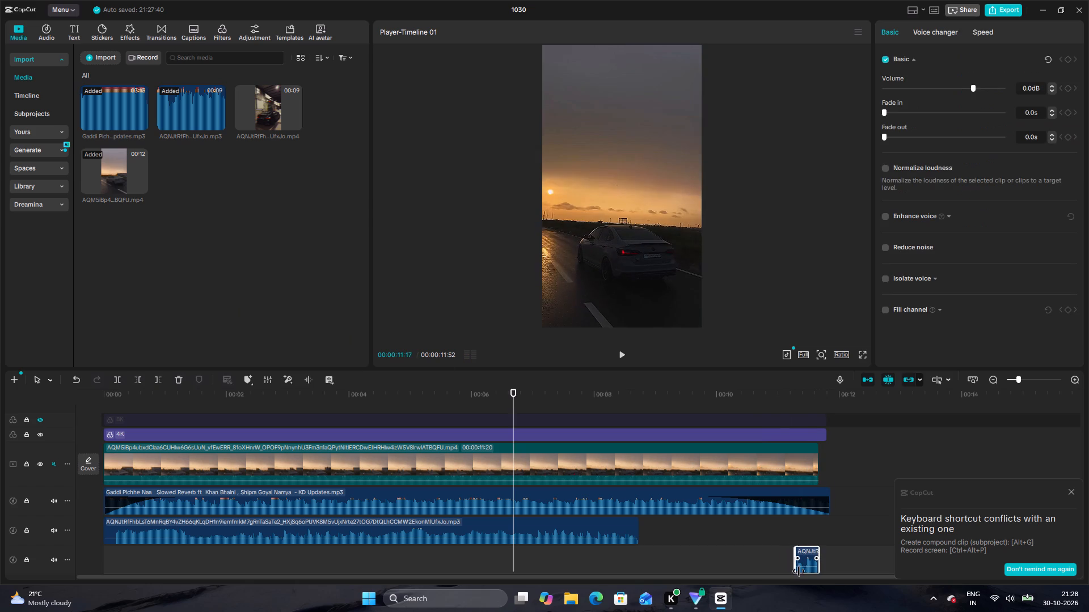
pyautogui.moveTo(799, 571); pyautogui.dragTo(799, 571)
# Move the short audio piece back onto the first copy's track, set its volume to 0.4 dB, and play from 00:00:06:41.
pyautogui.moveTo(807, 563); pyautogui.dragTo(659, 538)
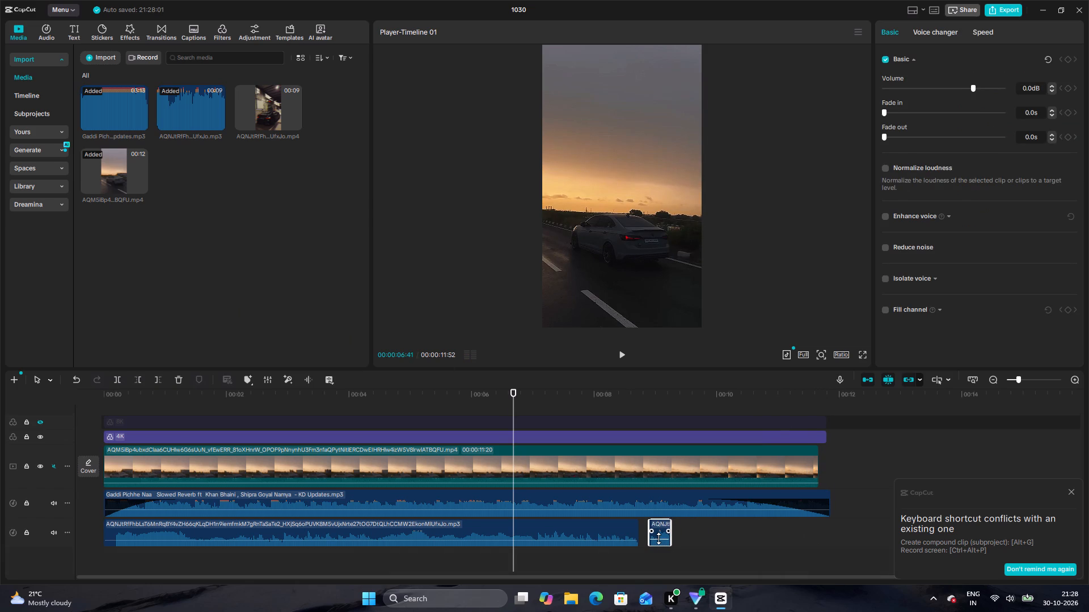
pyautogui.click(659, 538)
pyautogui.press('space')
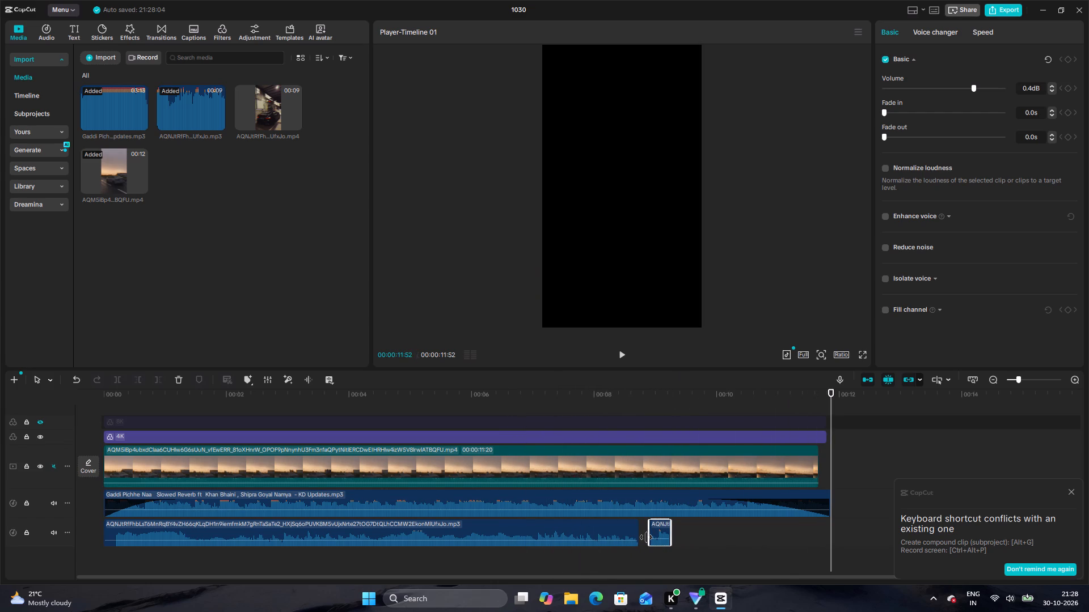
# Extend the short audio piece's start slightly, shift it to just past 9 seconds, and play that part of the timeline.
pyautogui.moveTo(646, 537); pyautogui.dragTo(640, 538)
pyautogui.moveTo(661, 536); pyautogui.dragTo(683, 538)
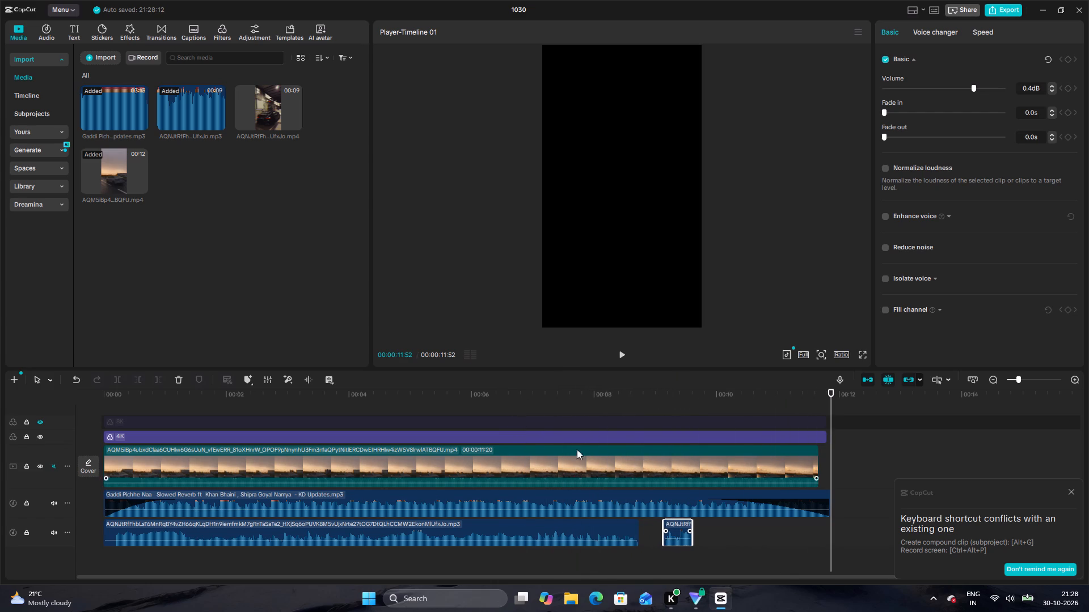
pyautogui.click(585, 416)
pyautogui.press('space')
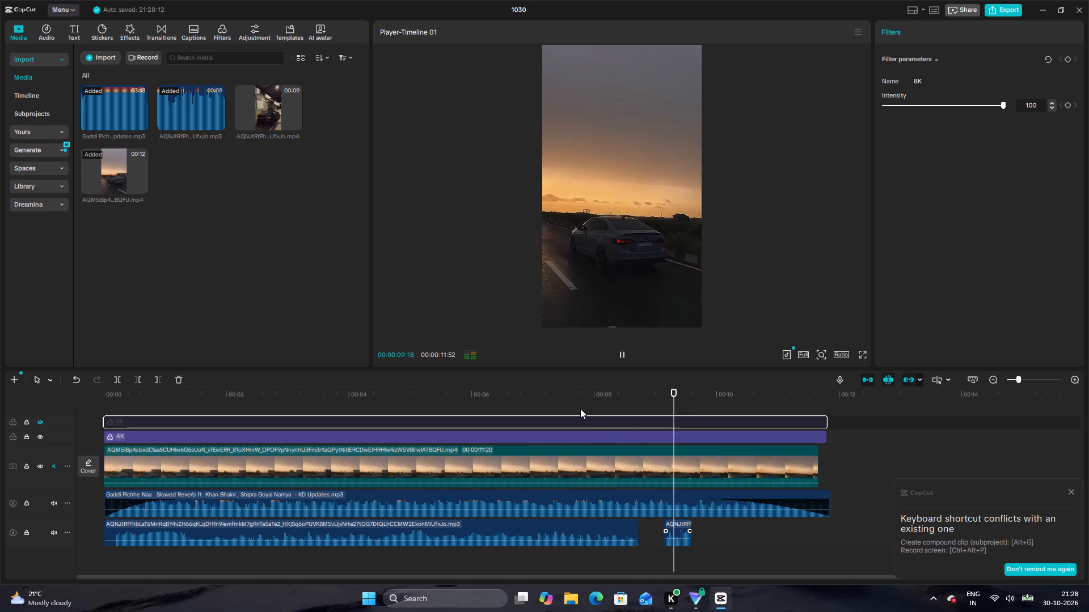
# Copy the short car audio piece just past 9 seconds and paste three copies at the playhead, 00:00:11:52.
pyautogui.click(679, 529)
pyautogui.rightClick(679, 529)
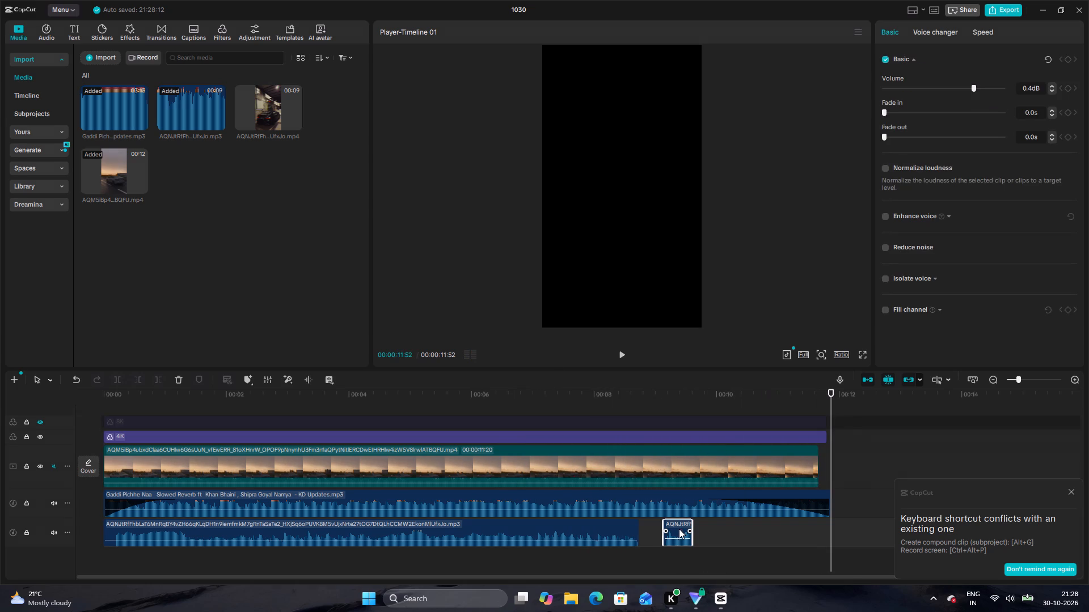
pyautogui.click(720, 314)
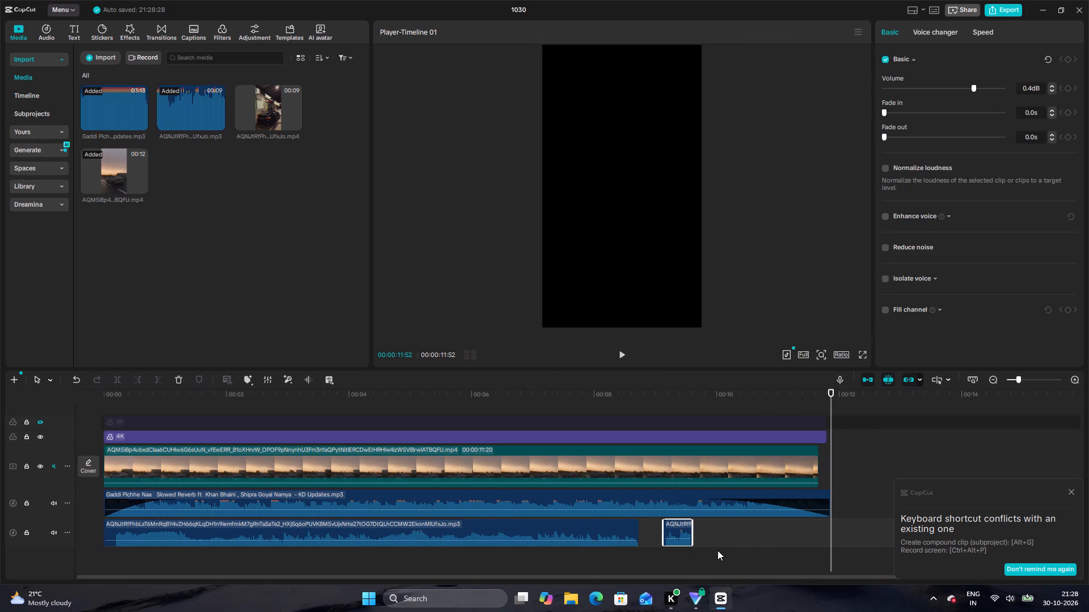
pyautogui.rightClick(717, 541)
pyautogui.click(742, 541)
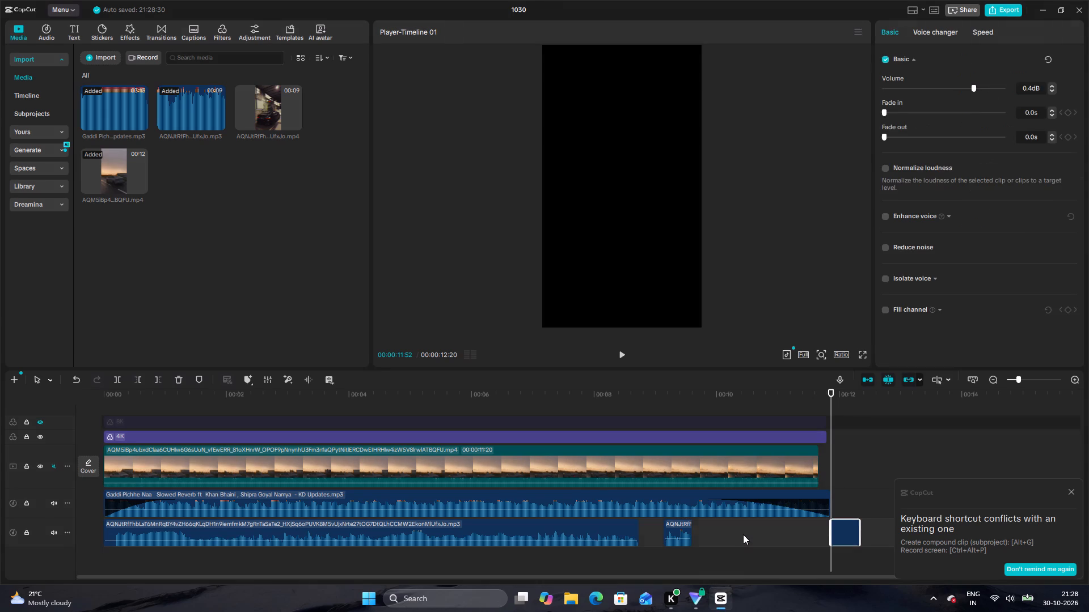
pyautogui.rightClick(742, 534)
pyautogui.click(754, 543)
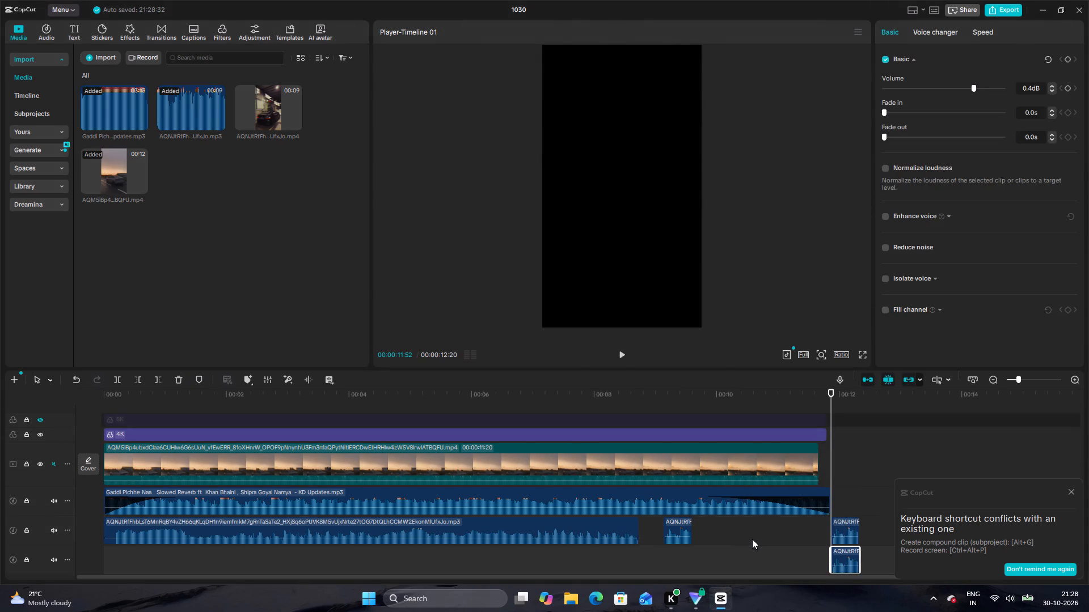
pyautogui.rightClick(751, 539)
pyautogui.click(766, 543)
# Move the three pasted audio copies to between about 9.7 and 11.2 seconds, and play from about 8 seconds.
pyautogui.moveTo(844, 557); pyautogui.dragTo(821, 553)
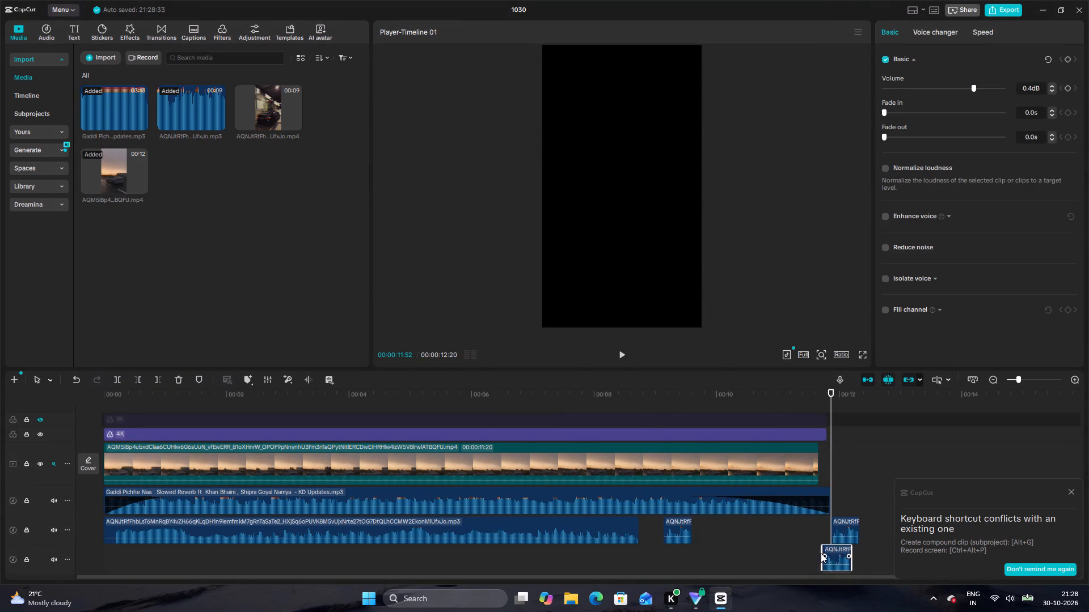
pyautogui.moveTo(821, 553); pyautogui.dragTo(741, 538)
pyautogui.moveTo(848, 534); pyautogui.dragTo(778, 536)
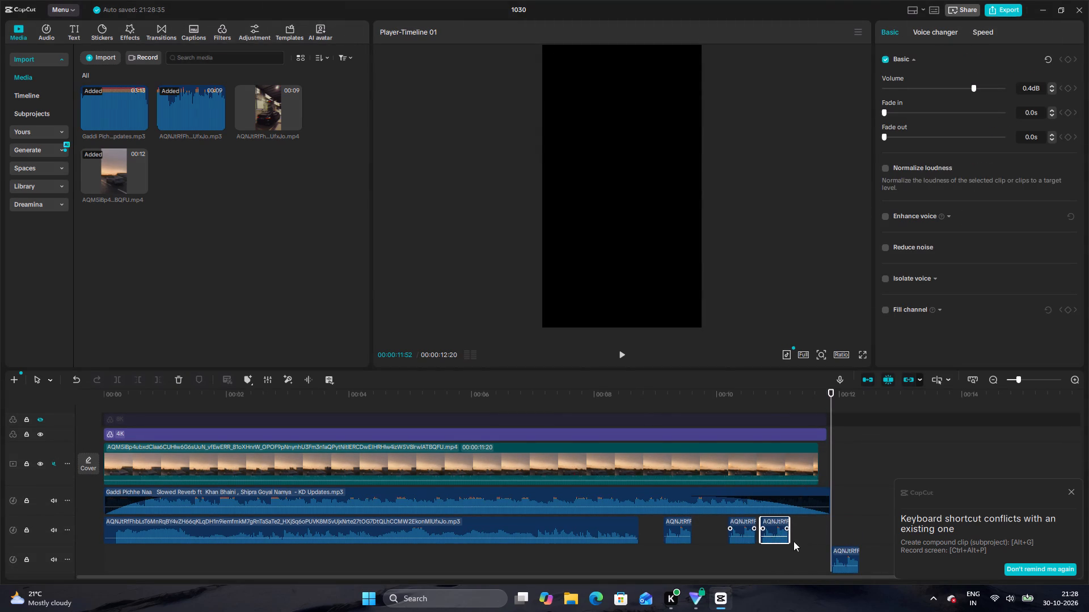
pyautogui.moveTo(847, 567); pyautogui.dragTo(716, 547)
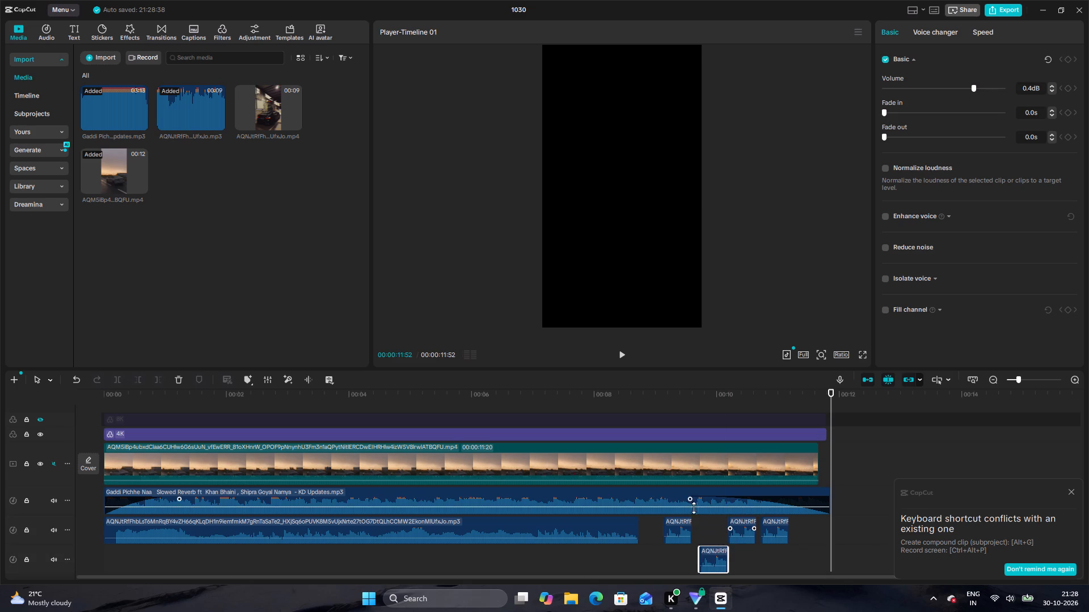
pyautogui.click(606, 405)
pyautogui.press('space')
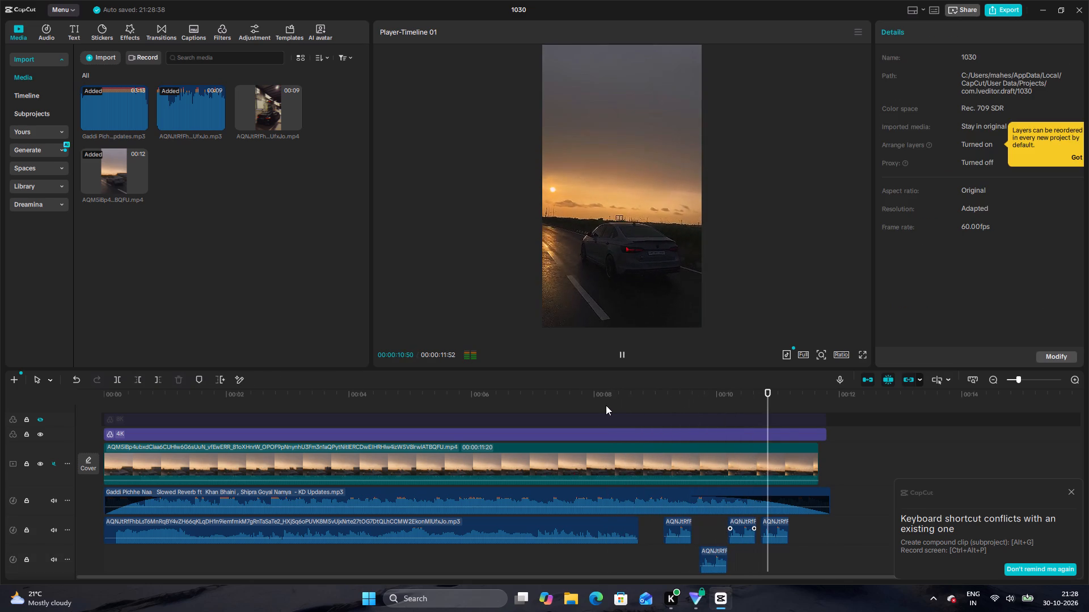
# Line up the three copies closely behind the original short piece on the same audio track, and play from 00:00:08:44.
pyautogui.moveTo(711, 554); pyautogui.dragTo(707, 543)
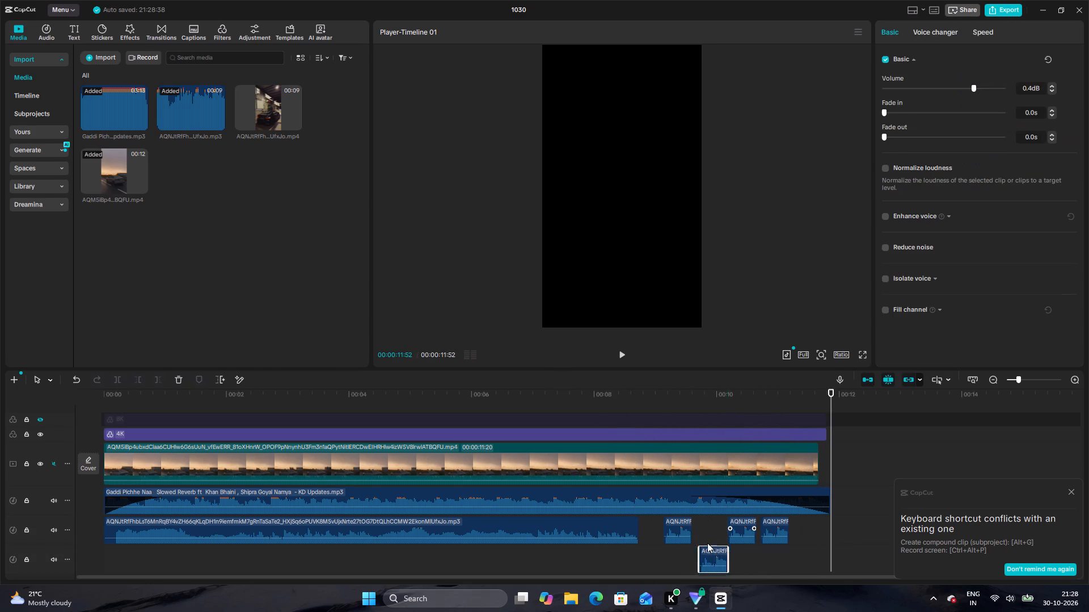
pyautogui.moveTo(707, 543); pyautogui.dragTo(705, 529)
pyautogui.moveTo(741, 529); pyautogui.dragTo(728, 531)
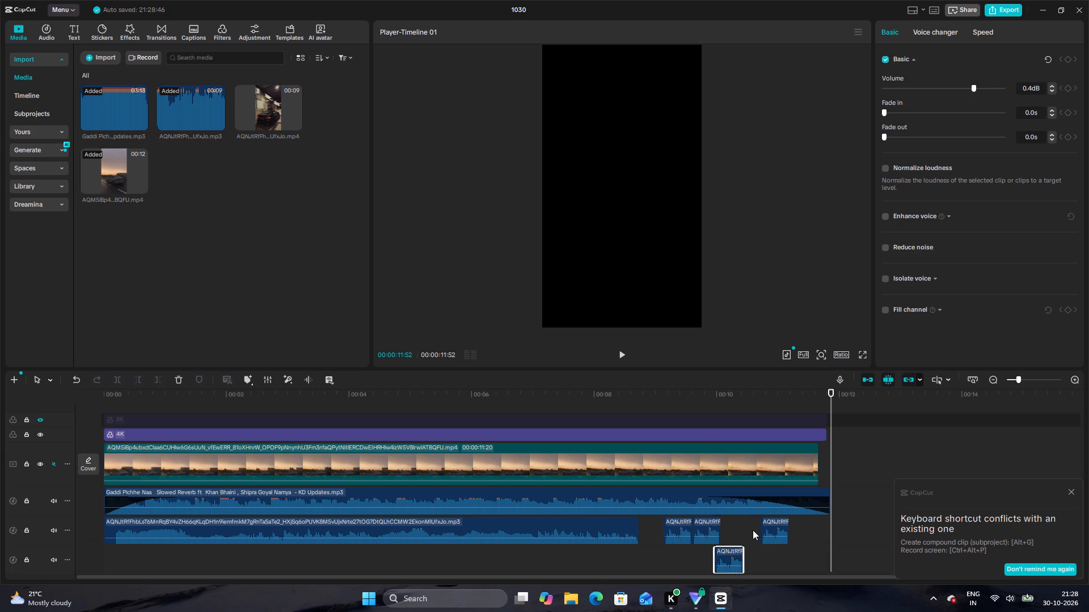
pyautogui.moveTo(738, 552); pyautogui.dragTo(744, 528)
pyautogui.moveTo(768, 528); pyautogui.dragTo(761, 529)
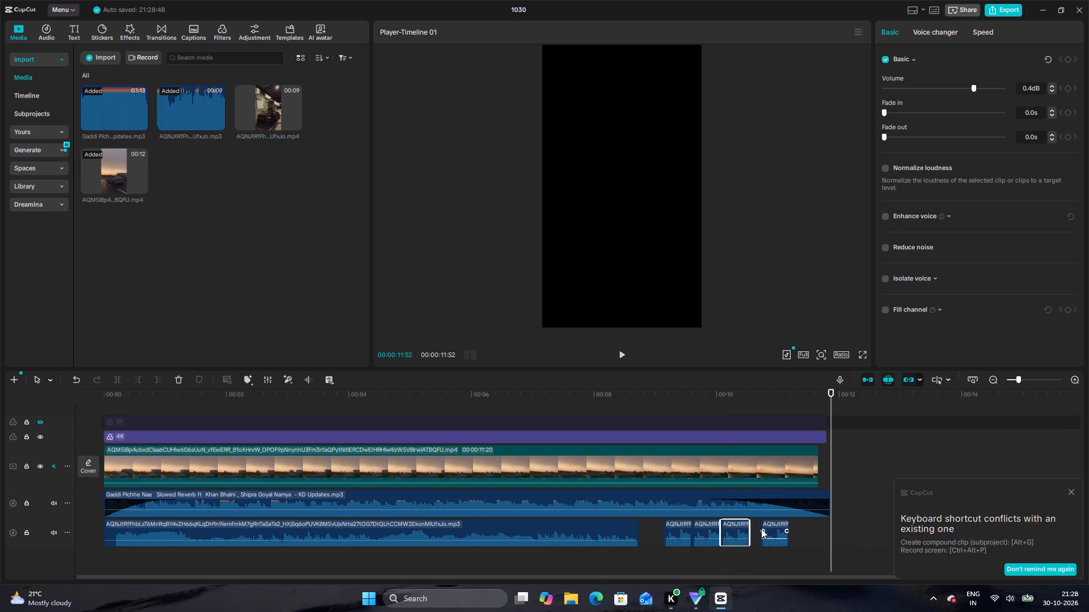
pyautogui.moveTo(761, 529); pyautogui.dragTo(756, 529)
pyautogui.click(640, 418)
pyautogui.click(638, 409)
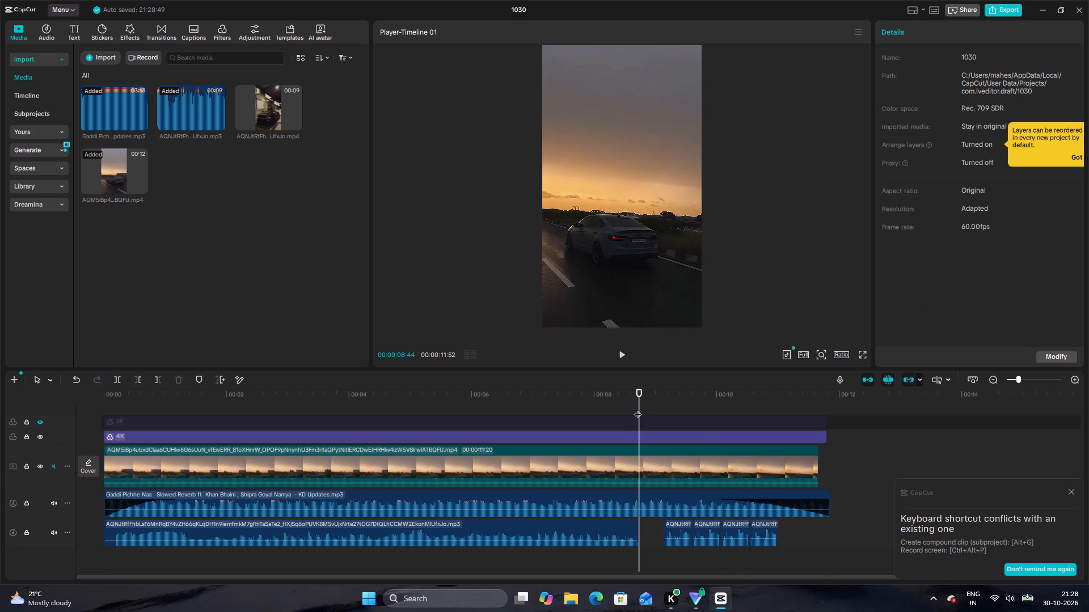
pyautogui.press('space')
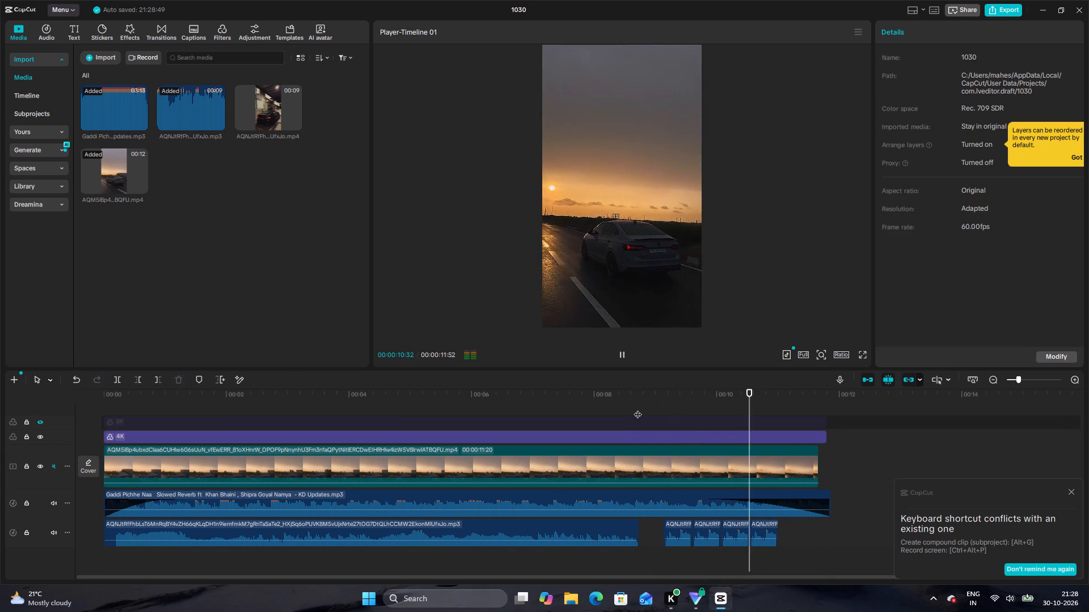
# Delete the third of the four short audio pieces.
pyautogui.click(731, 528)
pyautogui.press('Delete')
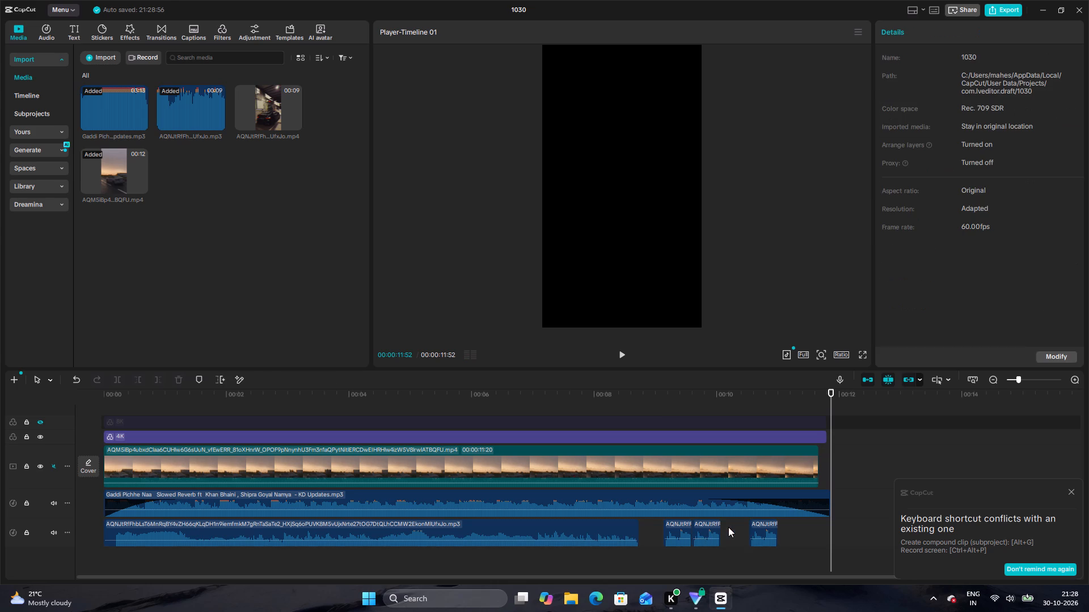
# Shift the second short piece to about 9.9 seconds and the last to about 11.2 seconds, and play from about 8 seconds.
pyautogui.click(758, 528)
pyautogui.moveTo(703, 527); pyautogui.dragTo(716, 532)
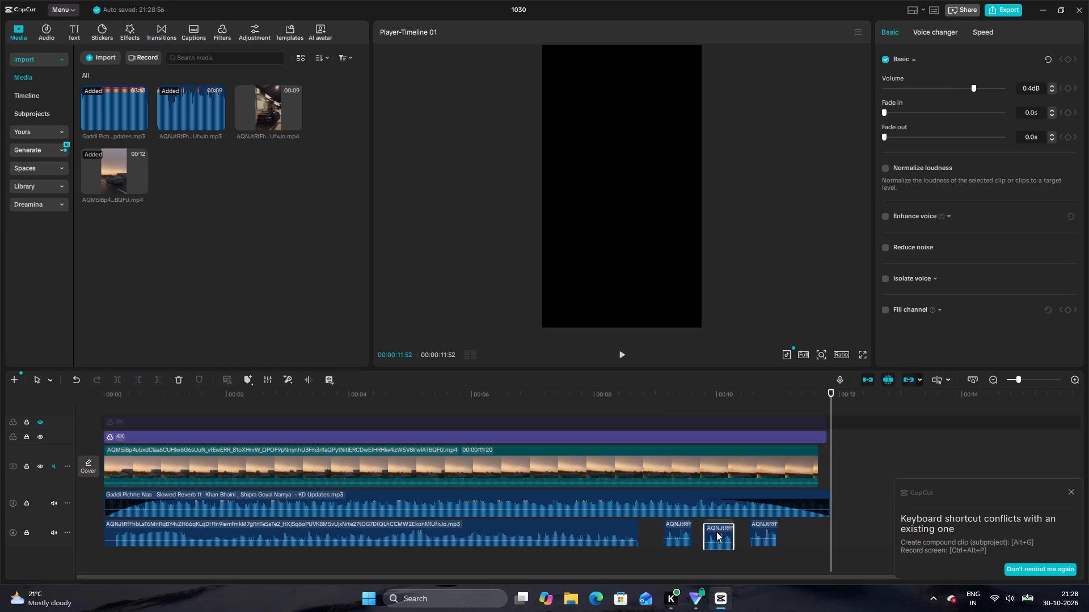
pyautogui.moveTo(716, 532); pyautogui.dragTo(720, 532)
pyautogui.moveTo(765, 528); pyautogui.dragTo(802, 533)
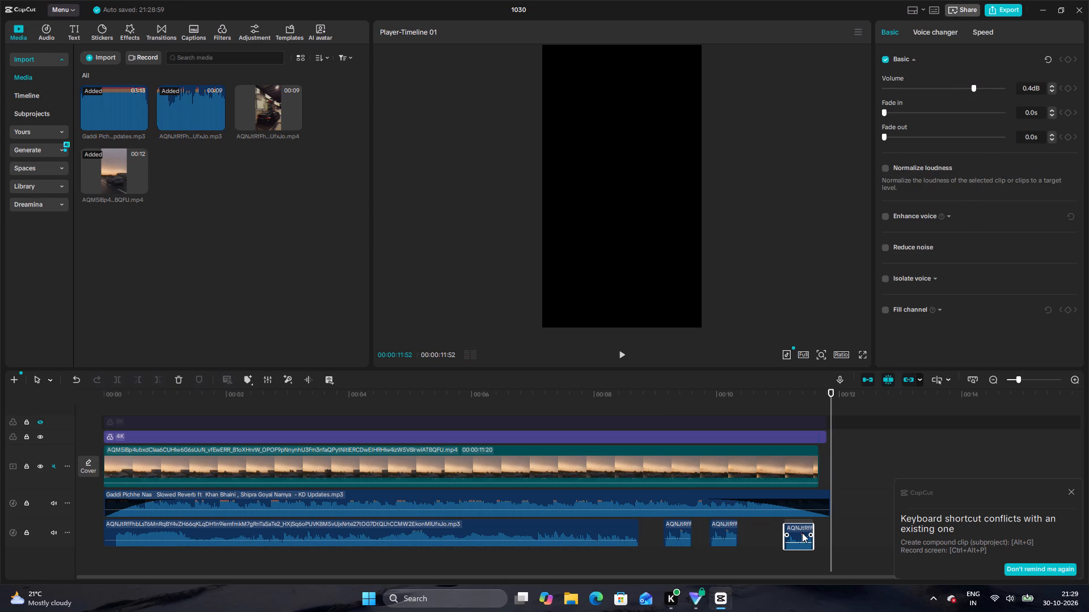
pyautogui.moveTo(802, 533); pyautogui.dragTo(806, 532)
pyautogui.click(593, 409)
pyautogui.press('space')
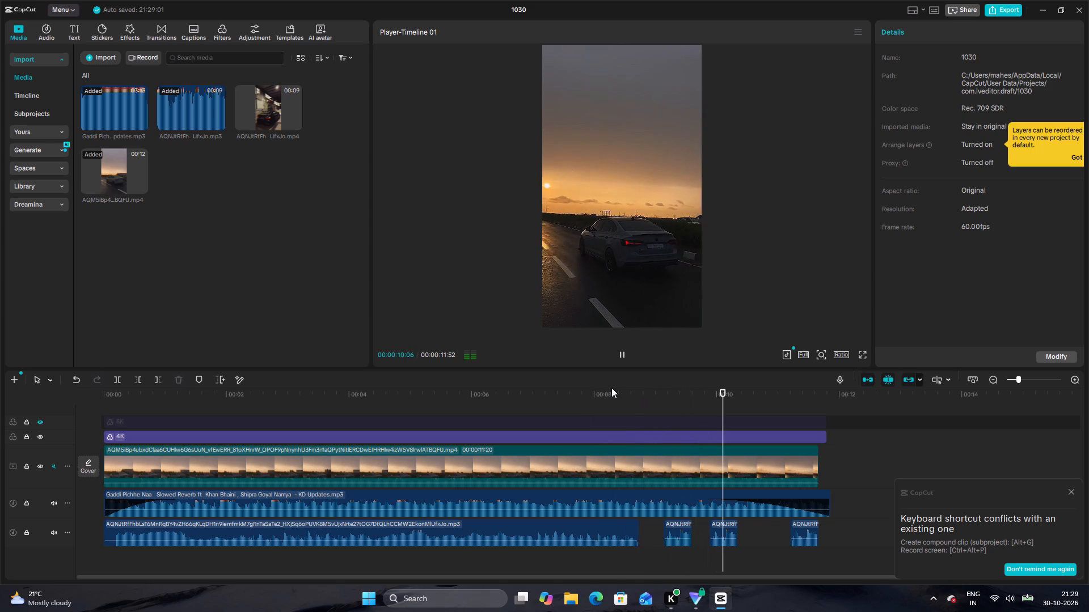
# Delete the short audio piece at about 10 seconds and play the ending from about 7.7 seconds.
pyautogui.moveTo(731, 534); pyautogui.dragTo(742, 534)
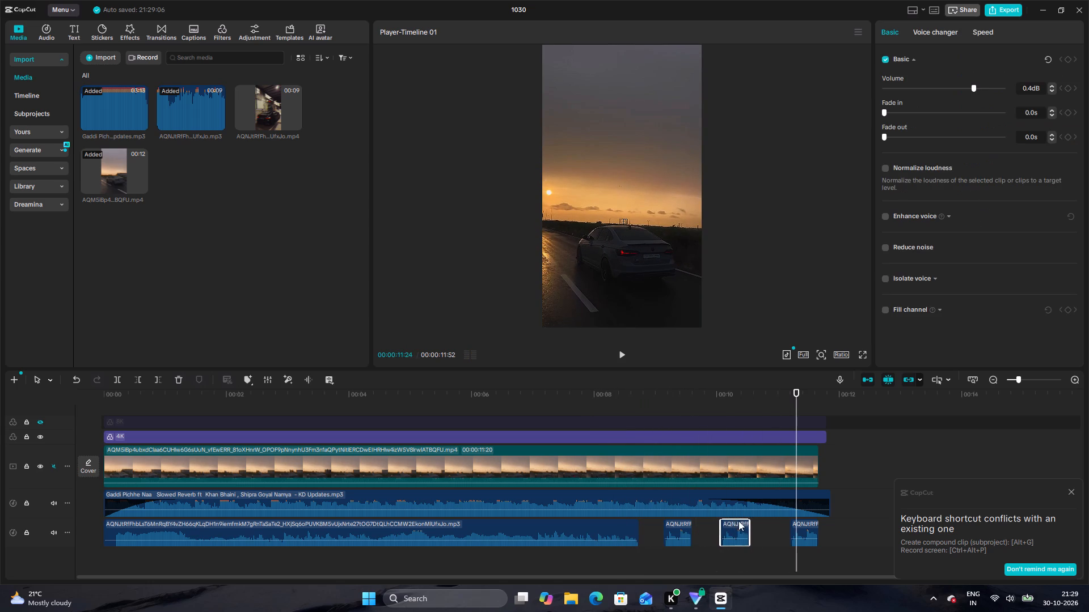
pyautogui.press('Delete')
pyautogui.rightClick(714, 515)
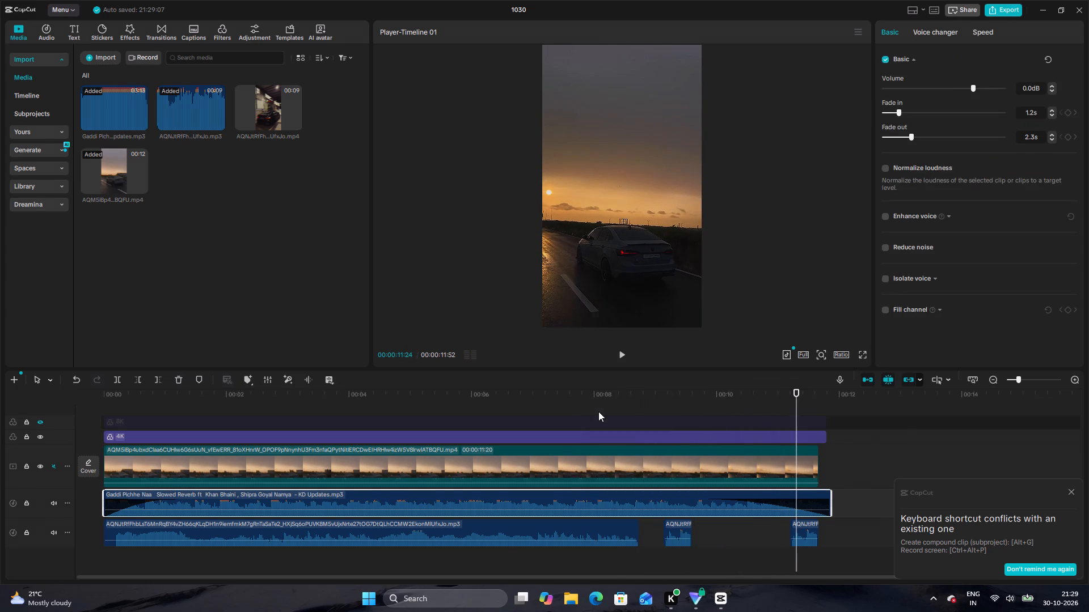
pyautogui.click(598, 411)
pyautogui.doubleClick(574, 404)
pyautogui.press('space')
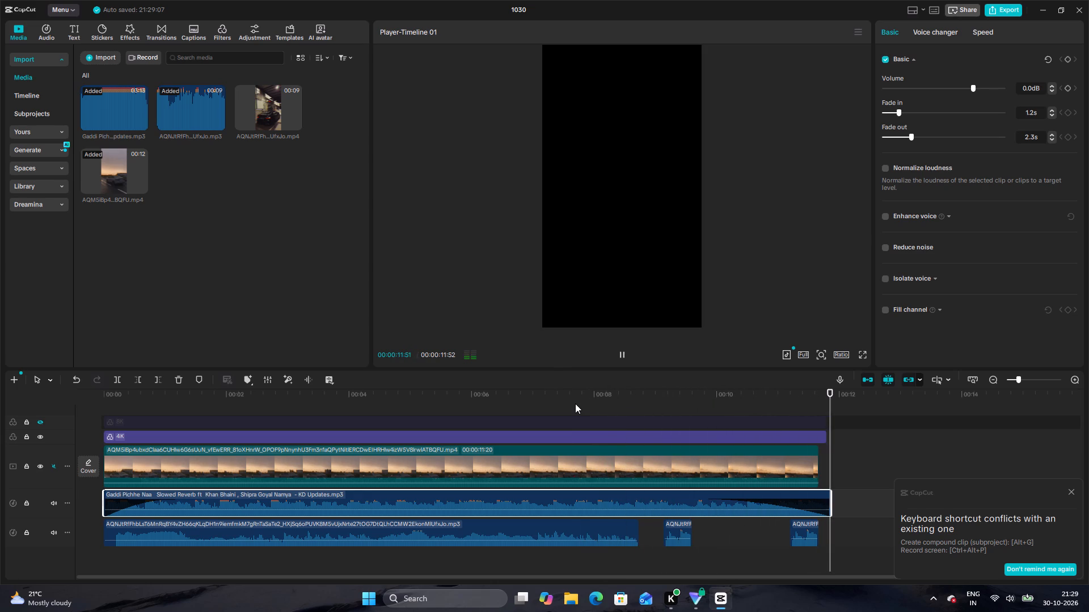
# Delete the two remaining short audio pieces, leaving only the long car audio clip beneath the song.
pyautogui.click(808, 531)
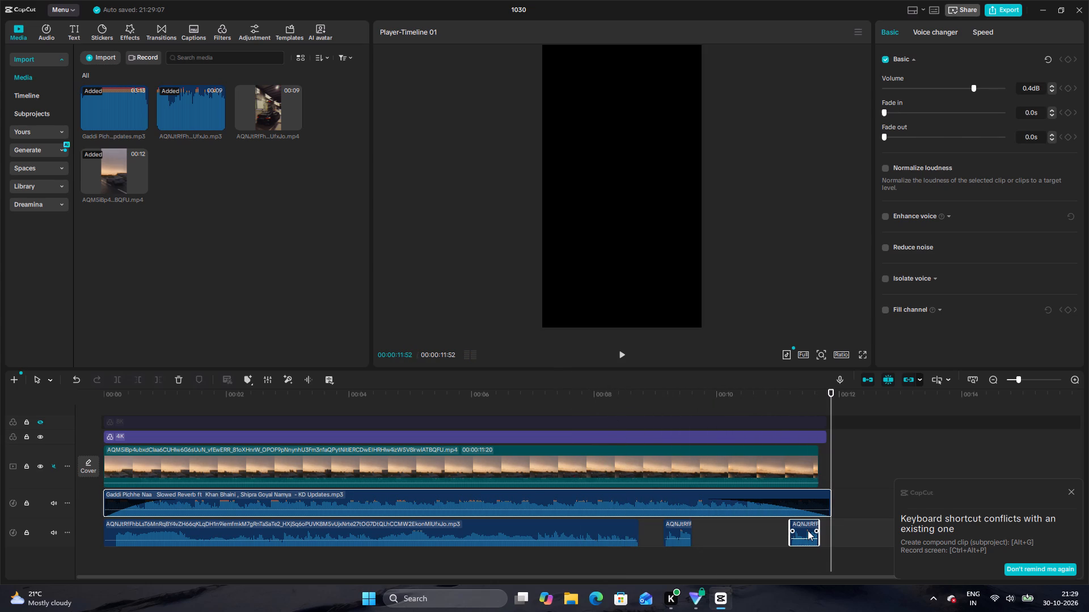
pyautogui.press('Delete')
pyautogui.click(667, 527)
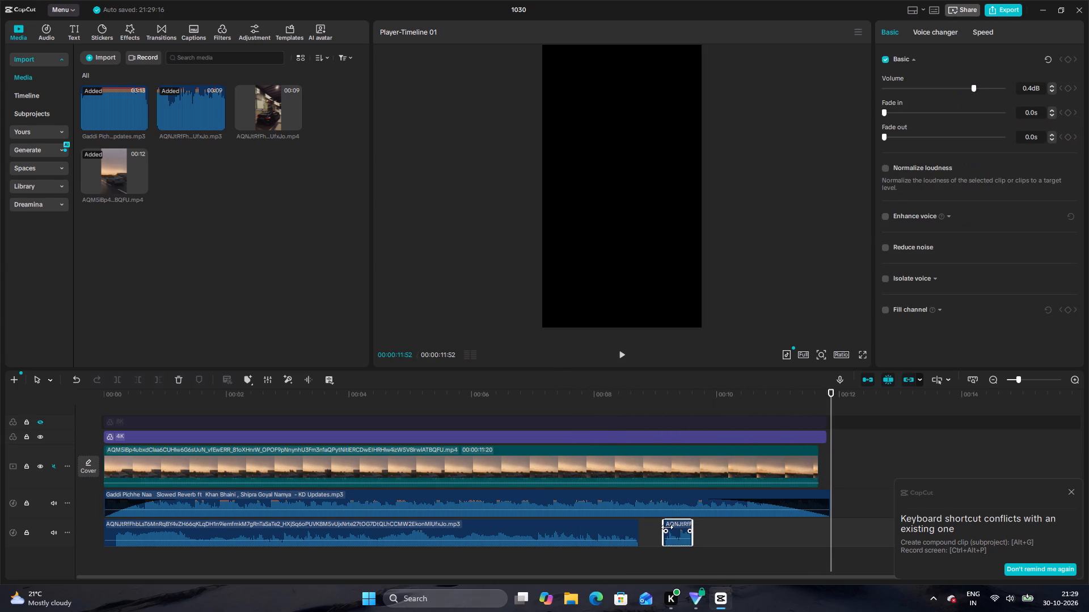
pyautogui.press('Delete')
# Set the long car audio clip's volume to -4.3 dB and play the timeline from about 4 seconds.
pyautogui.click(617, 530)
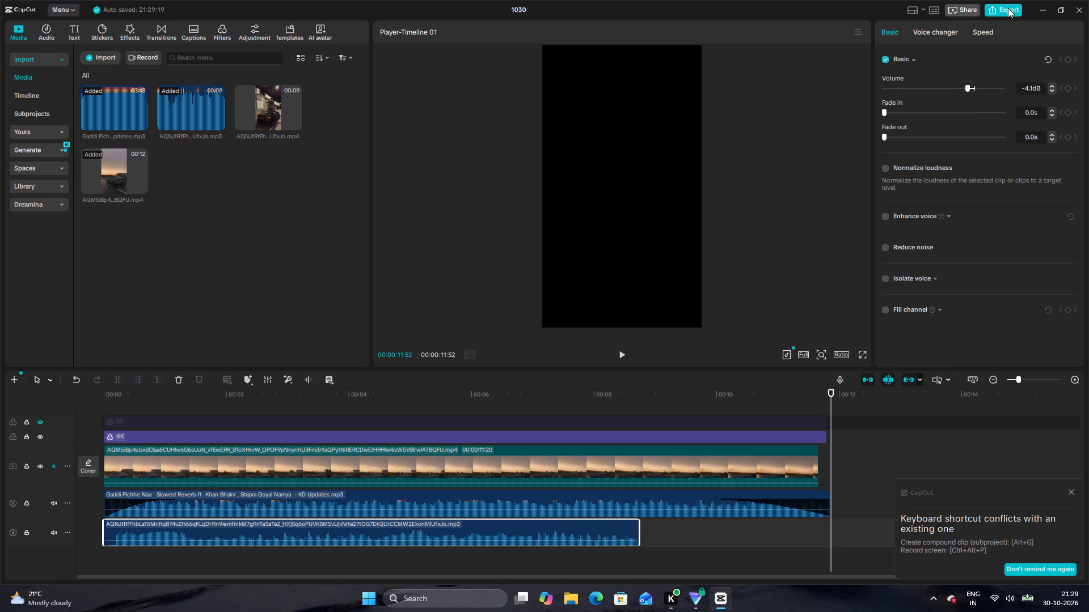
pyautogui.doubleClick(1050, 92)
pyautogui.click(353, 404)
pyautogui.press('space')
# Switch the export resolution to 4K and back to 1080P, and export the video 1030 as a 60 fps H.264 mp4.
pyautogui.click(1001, 12)
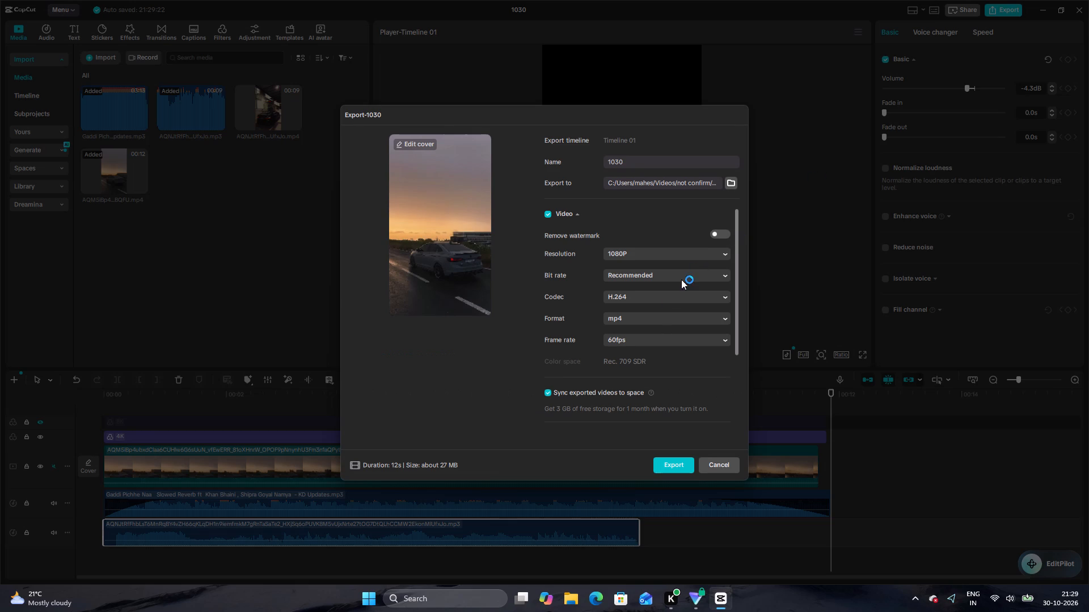
pyautogui.click(659, 252)
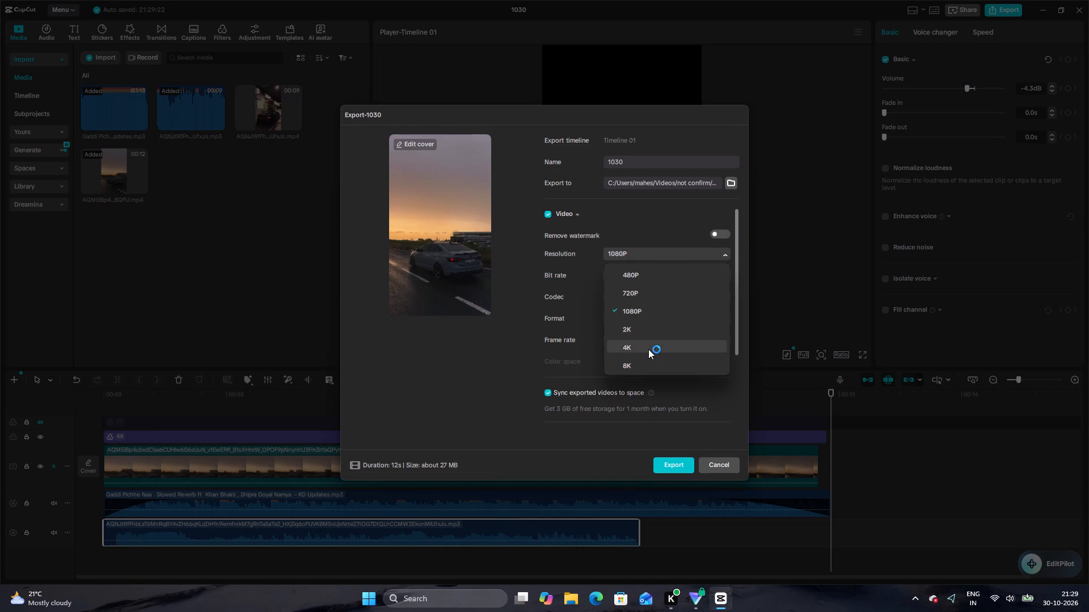
pyautogui.click(648, 345)
pyautogui.click(643, 246)
pyautogui.click(641, 252)
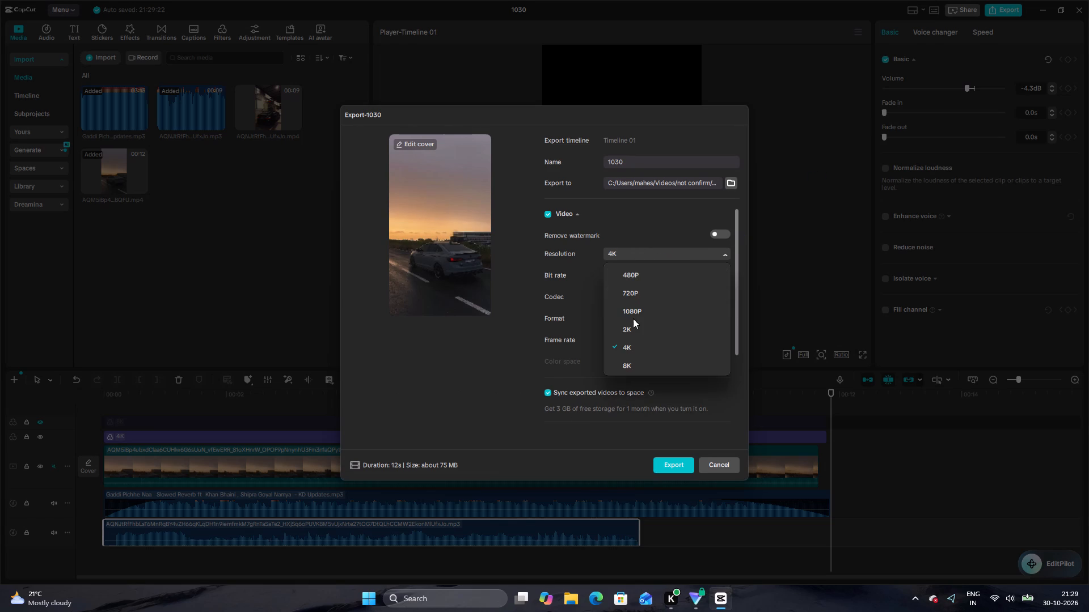
pyautogui.click(633, 319)
pyautogui.click(635, 312)
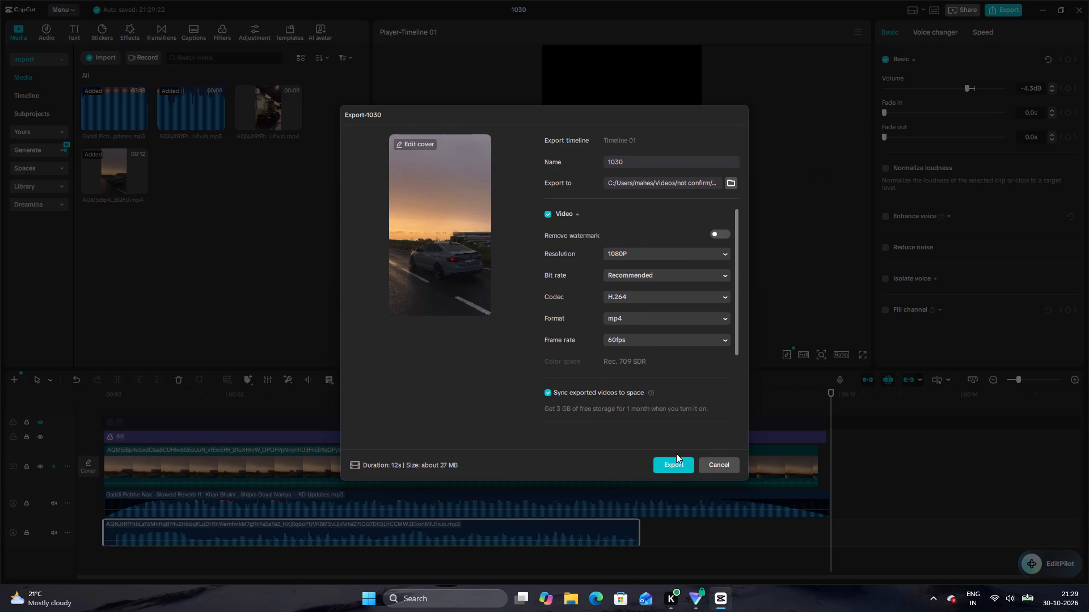
pyautogui.click(676, 453)
pyautogui.click(678, 462)
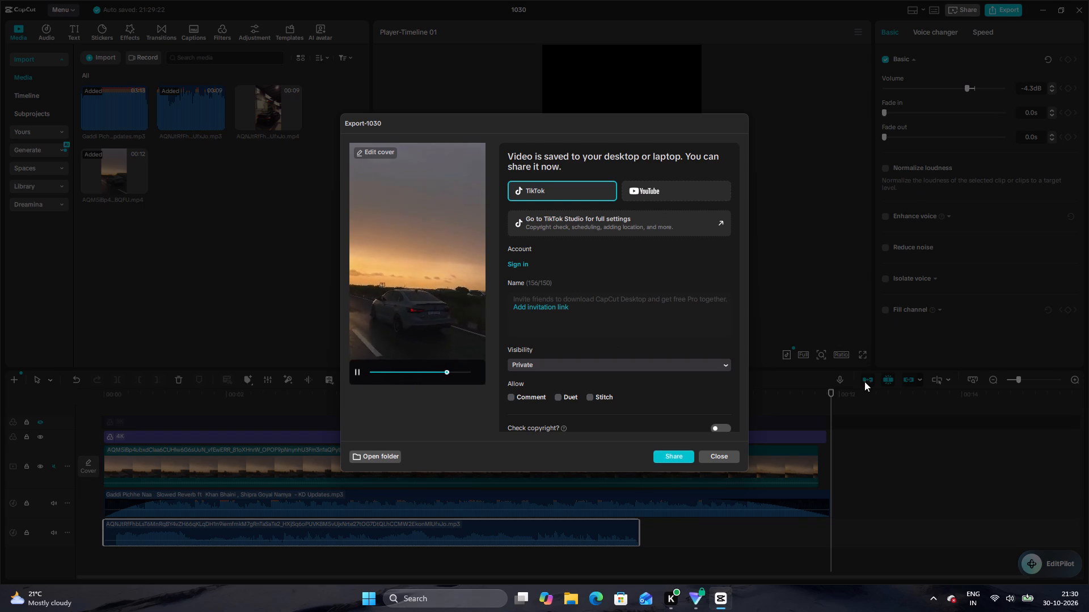
# Close the finished export dialog, the project editor and the CapCut home window.
pyautogui.click(726, 454)
pyautogui.click(1078, 7)
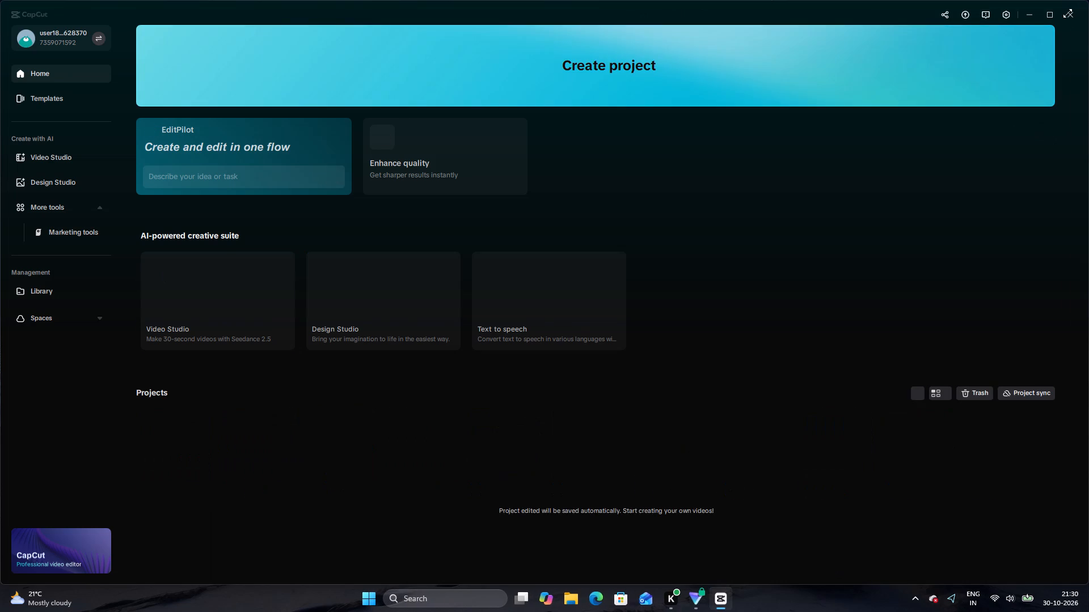
pyautogui.click(1066, 16)
# Disconnect the VPN in Proton VPN.
pyautogui.click(635, 267)
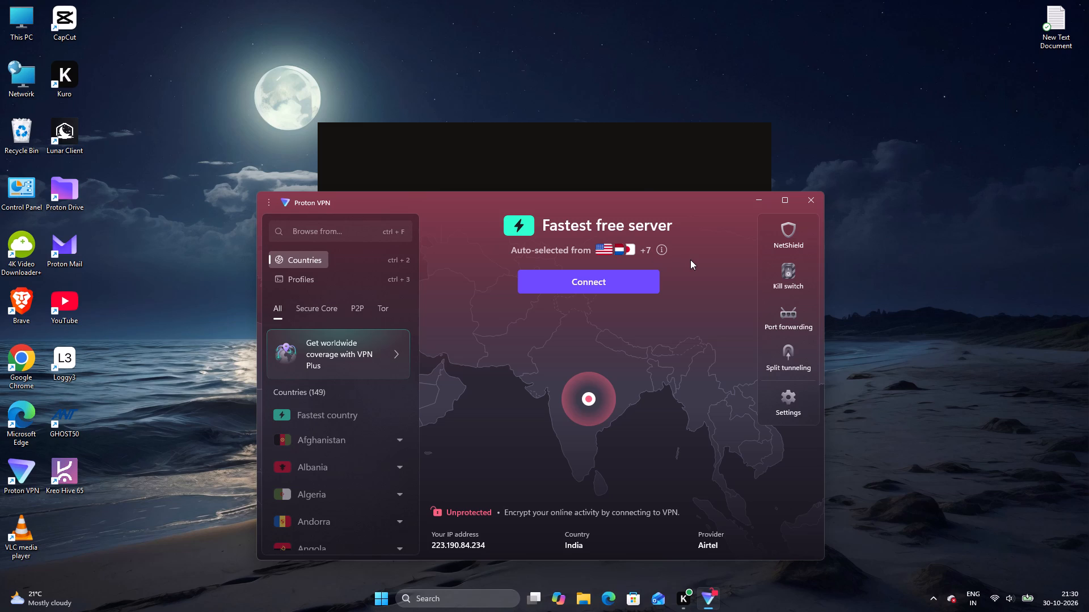
# Open Google Chrome from the desktop and choose a profile to reach a new tab.
pyautogui.doubleClick(11, 365)
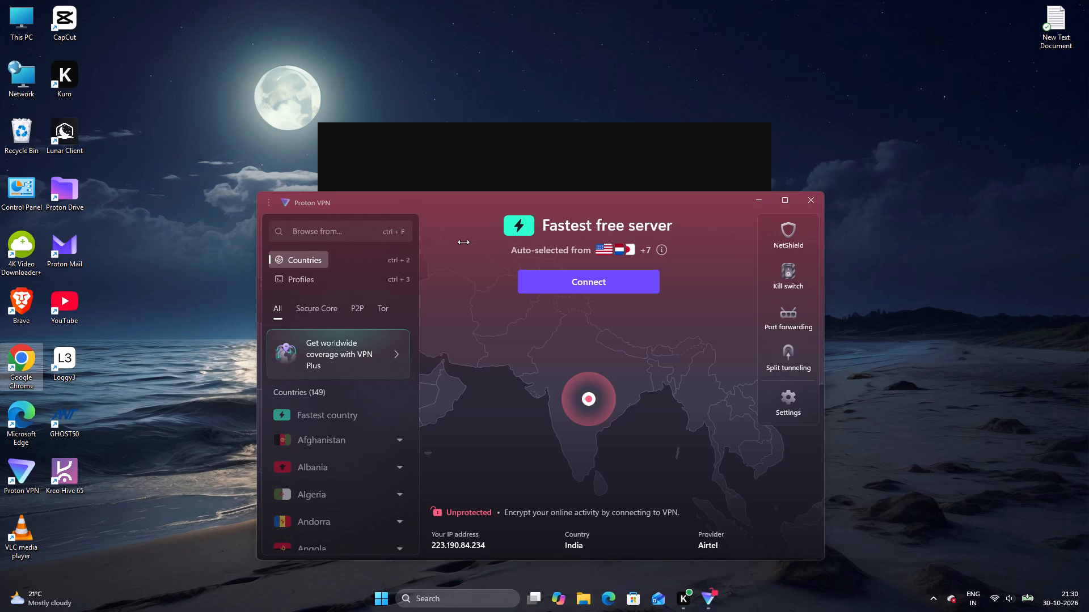
pyautogui.click(586, 160)
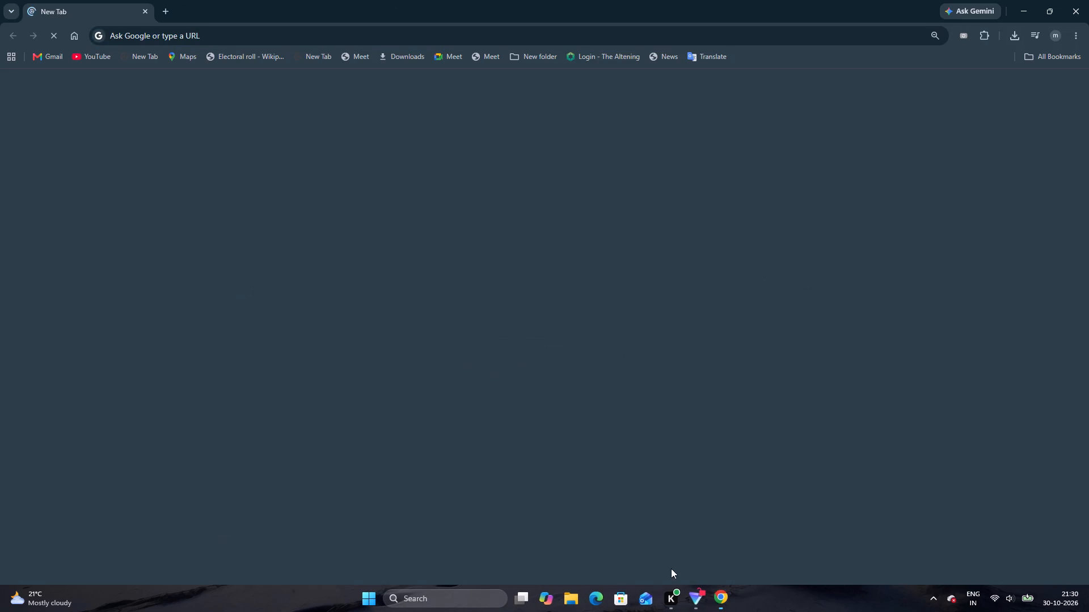